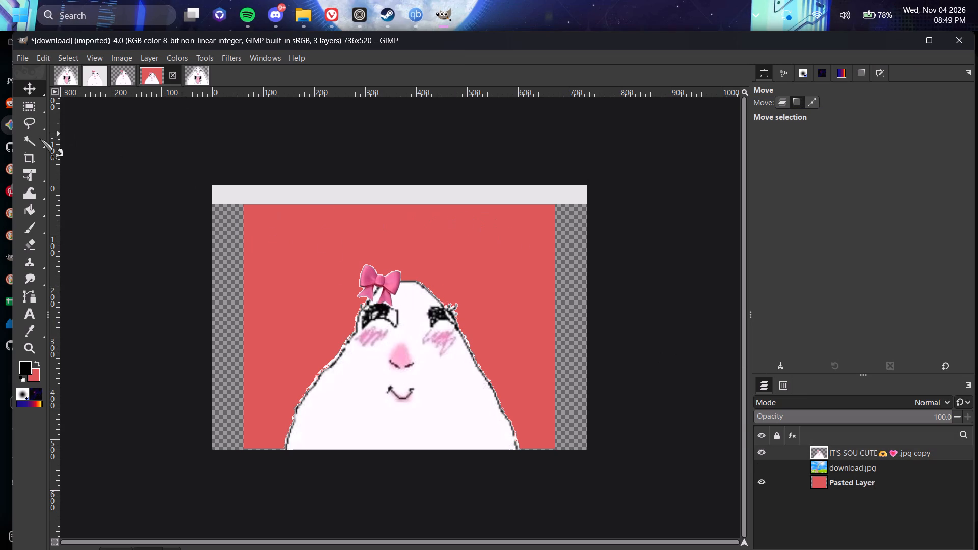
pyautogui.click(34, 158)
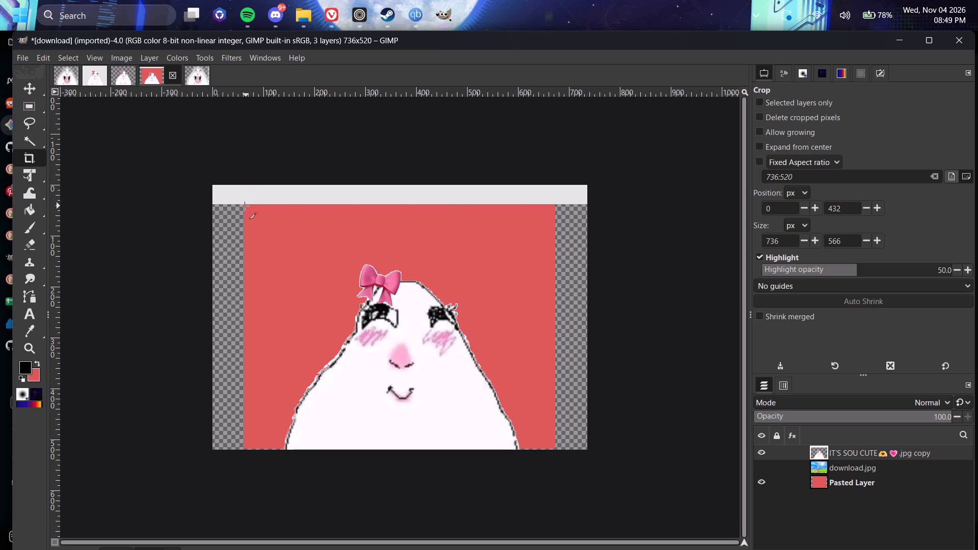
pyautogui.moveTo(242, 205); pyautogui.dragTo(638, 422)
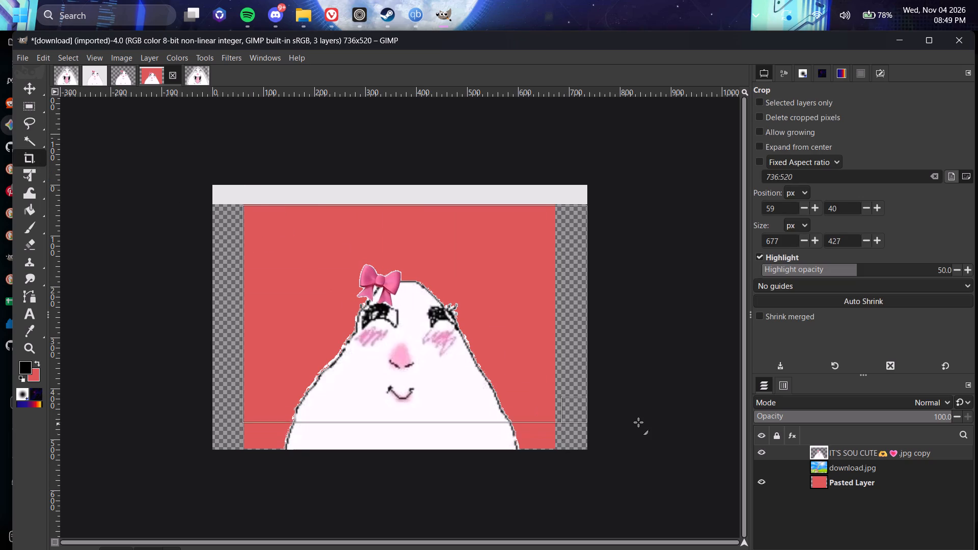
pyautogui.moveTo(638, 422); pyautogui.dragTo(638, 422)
# Undo the recent changes to bring back the rainbow landscape background, and discard the pending crop frame.
pyautogui.hotkey('ctrl', 'z')
pyautogui.hotkey('ctrl', 'z')
pyautogui.hotkey('ctrl', 'z')
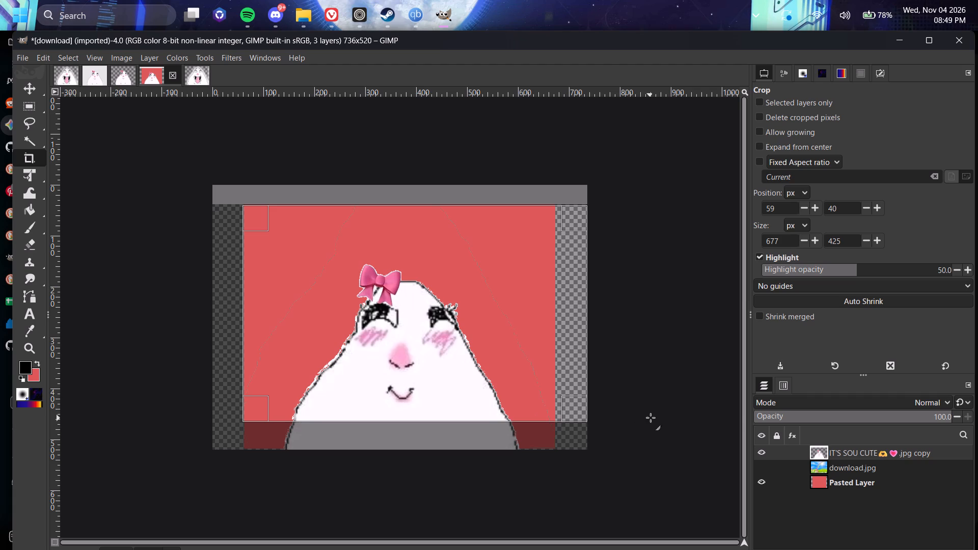
pyautogui.hotkey('ctrl', 'z')
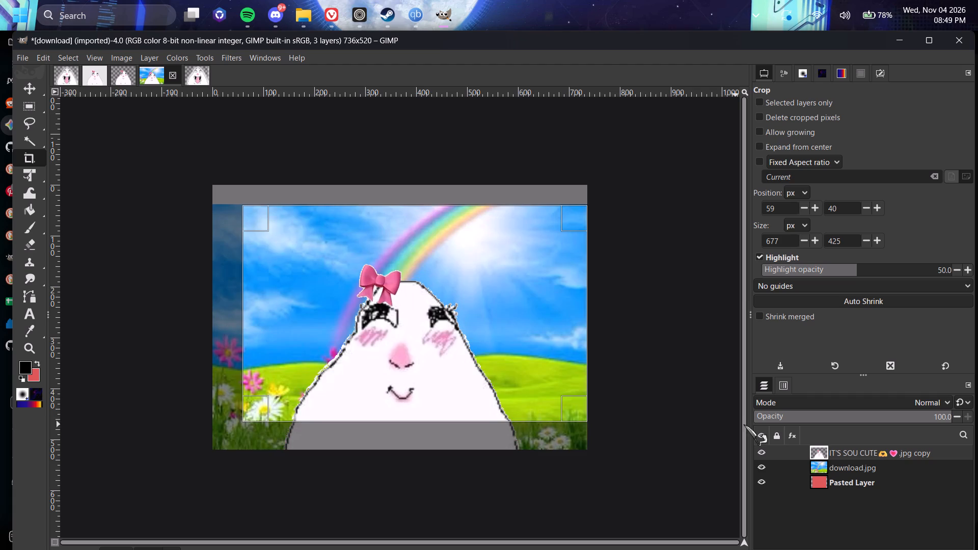
pyautogui.click(872, 526)
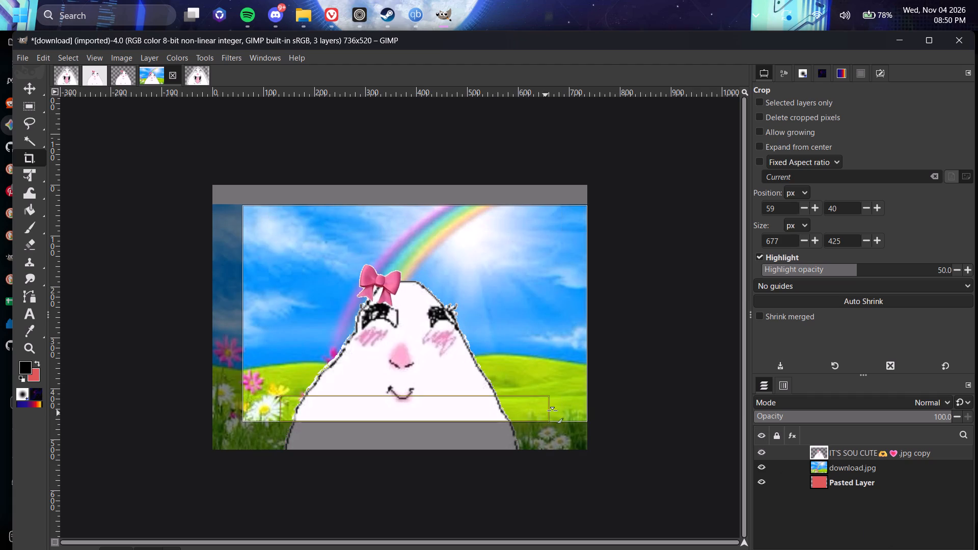
pyautogui.click(623, 452)
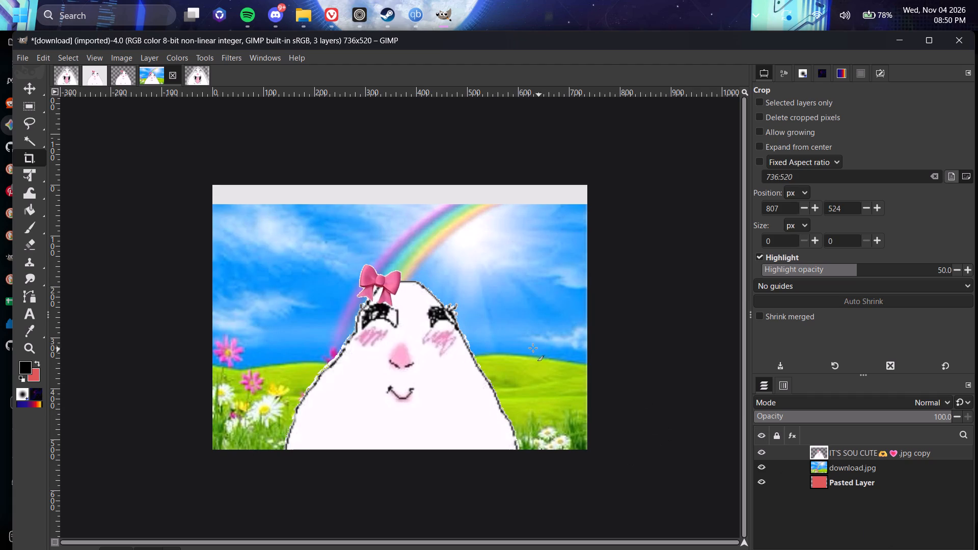
# Compare the rainbow landscape composite with and without the bow-wearing hamster layer, and check the separate hamster cutout image.
pyautogui.click(844, 468)
pyautogui.click(854, 455)
pyautogui.click(774, 451)
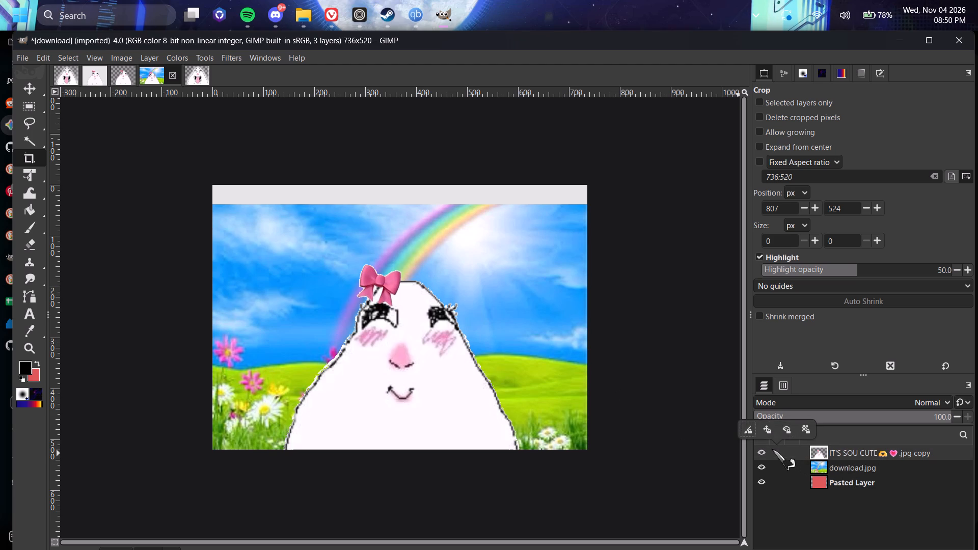
pyautogui.click(773, 453)
pyautogui.click(759, 450)
pyautogui.click(759, 450)
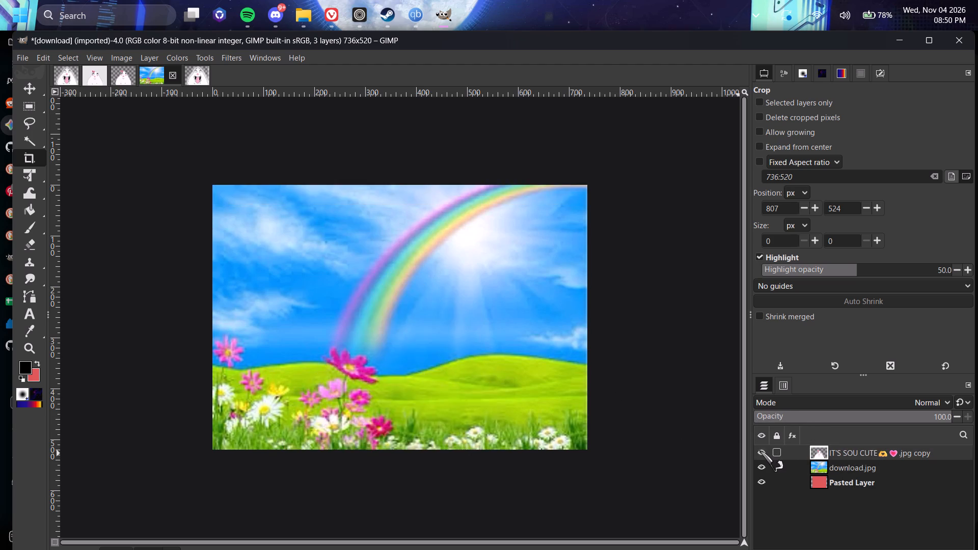
pyautogui.click(759, 450)
pyautogui.click(759, 450)
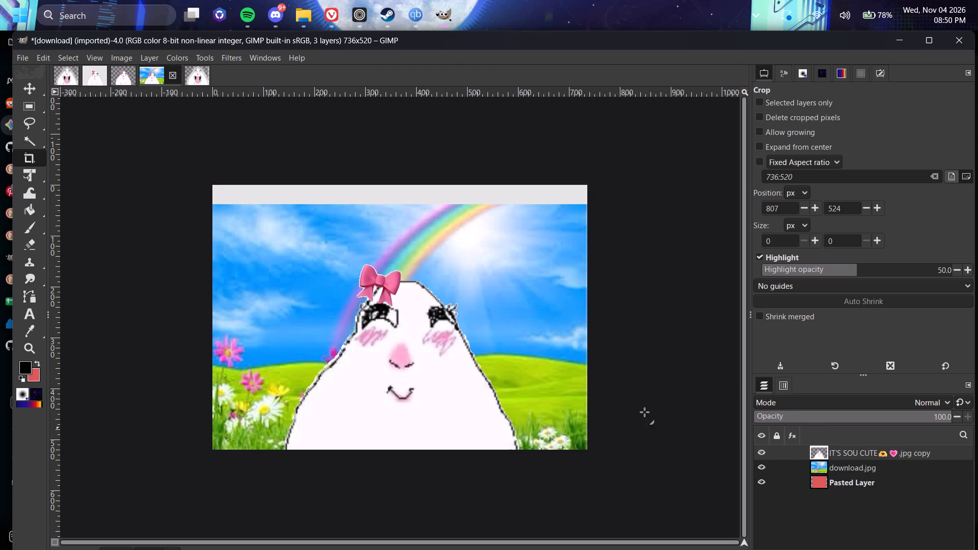
pyautogui.click(124, 72)
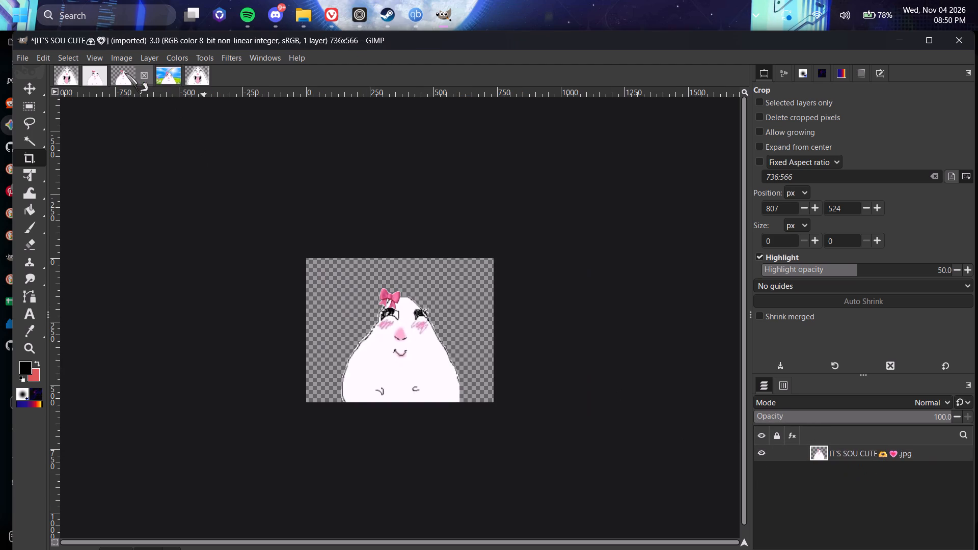
pyautogui.click(164, 80)
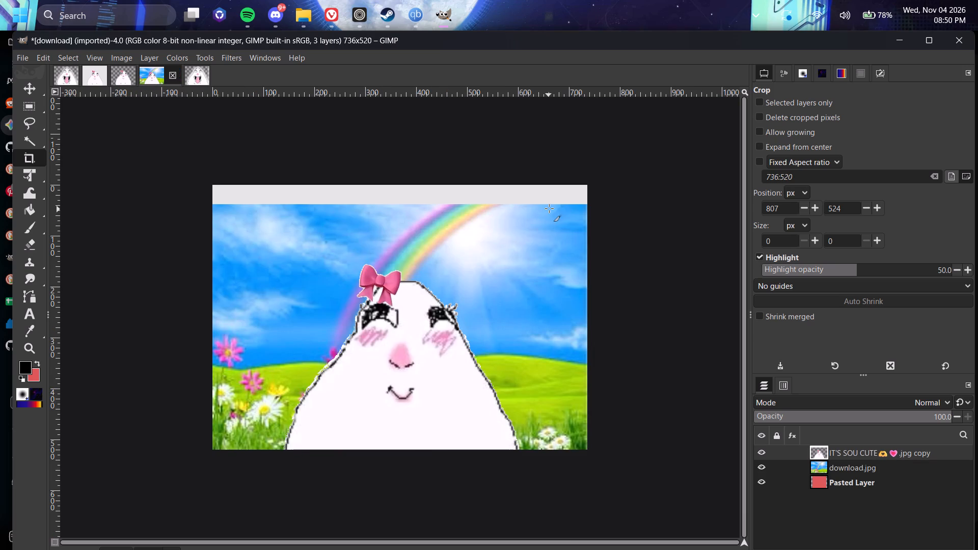
# Hide the bow-wearing hamster copy layer above the rainbow landscape.
pyautogui.click(762, 452)
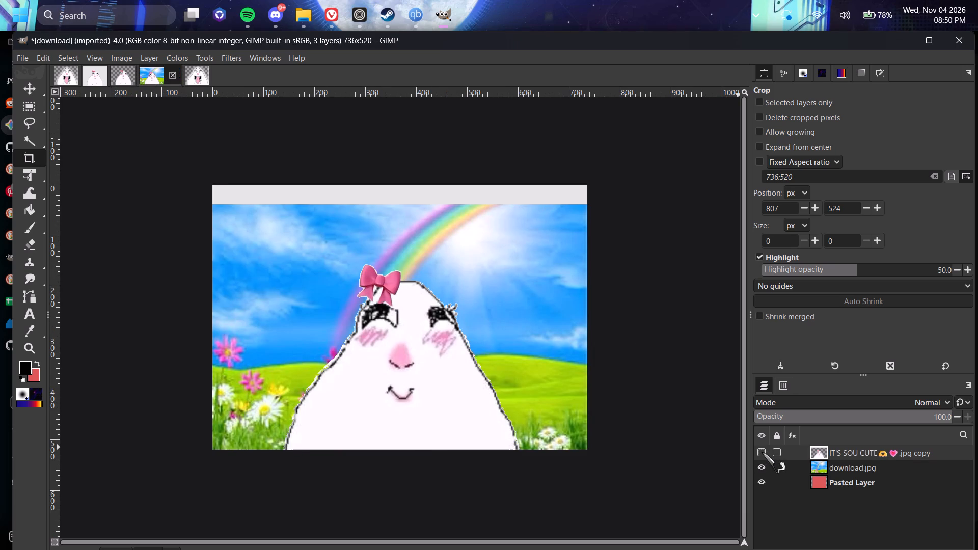
pyautogui.tripleClick(762, 452)
pyautogui.doubleClick(762, 452)
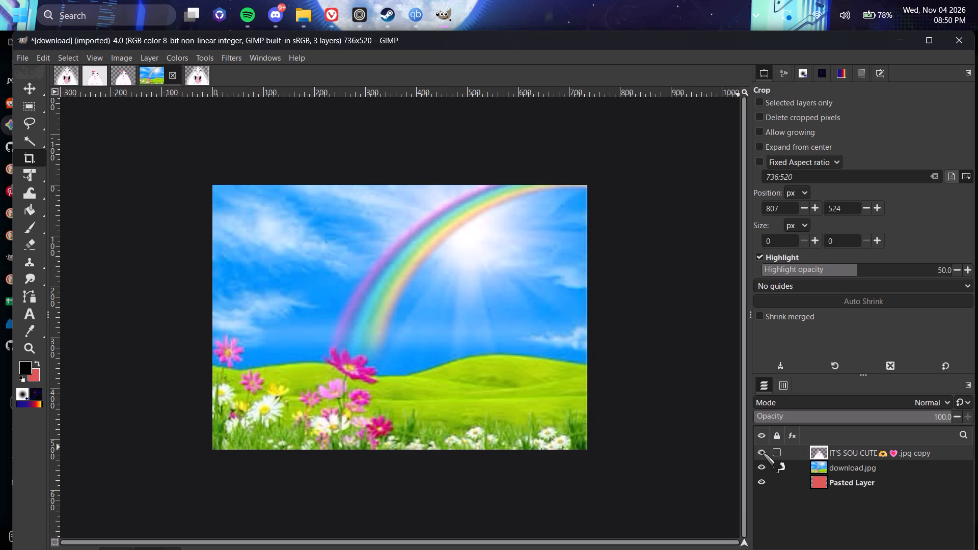
pyautogui.click(762, 452)
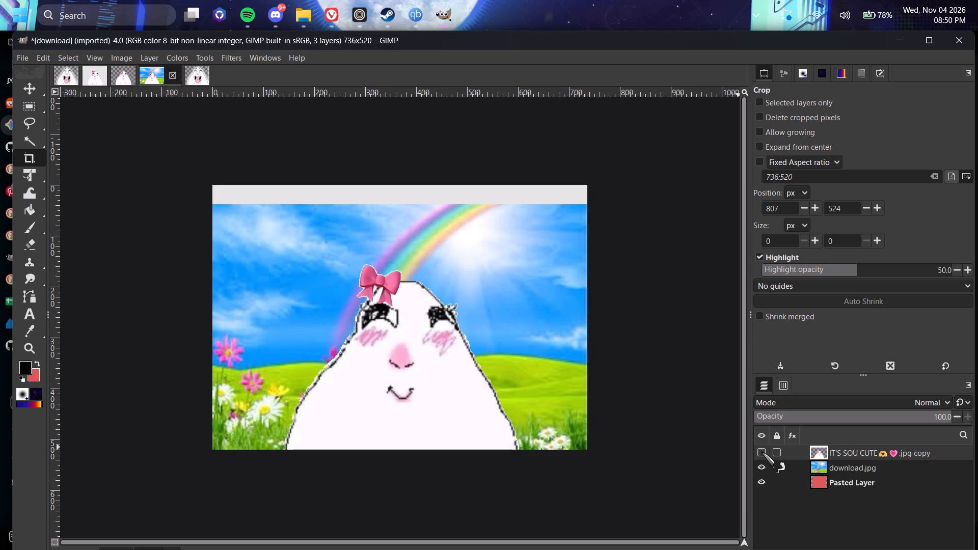
# Look over the other open hamster cutouts, ending with the two-layer Hamter.xcf image.
pyautogui.click(126, 80)
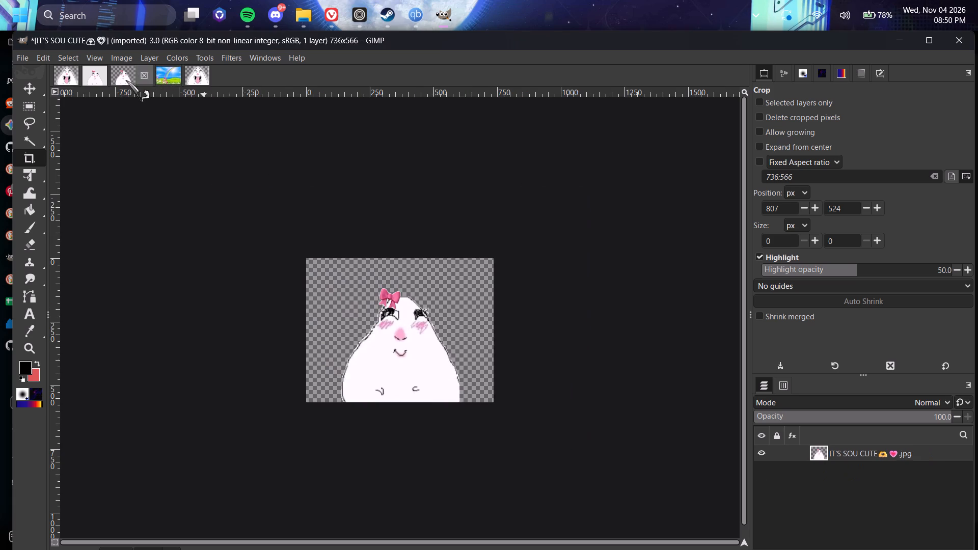
pyautogui.click(65, 76)
pyautogui.click(200, 79)
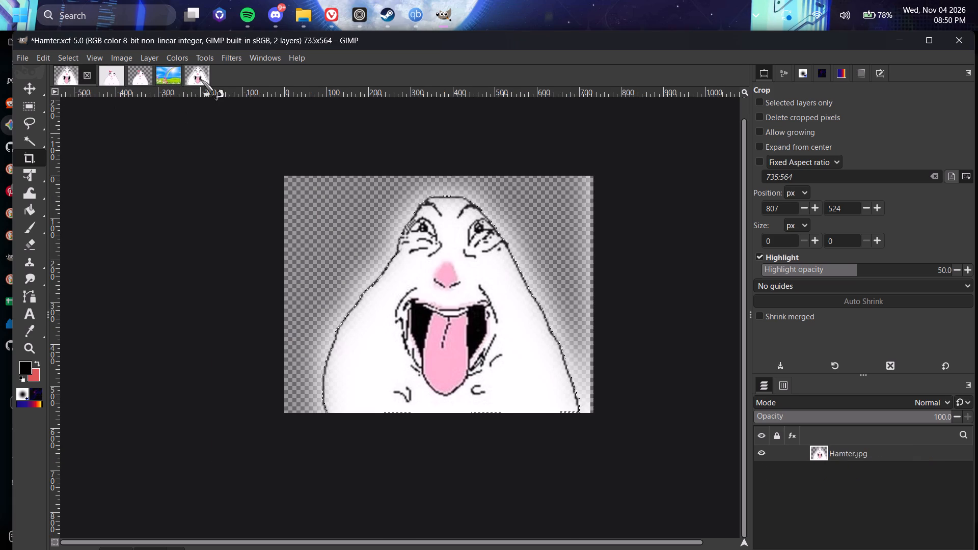
pyautogui.click(588, 387)
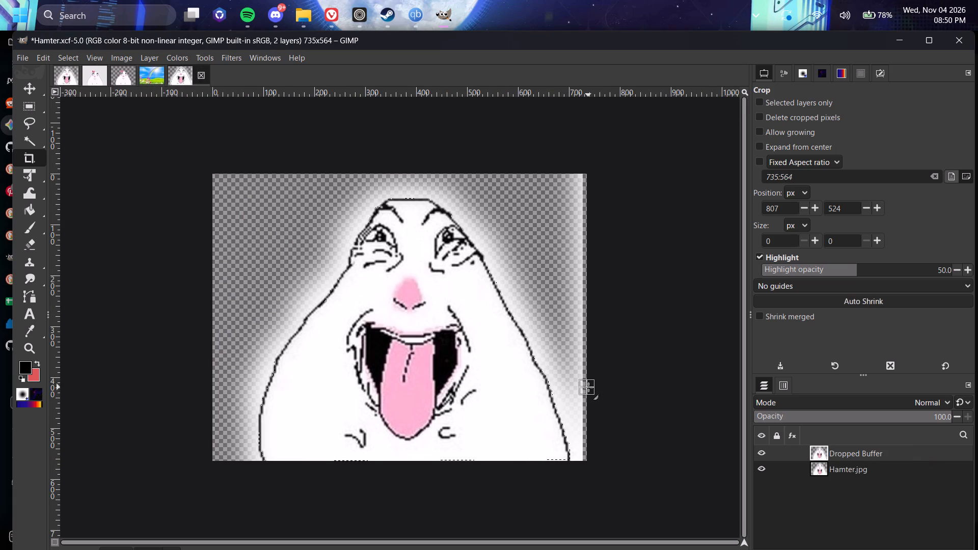
pyautogui.click(508, 348)
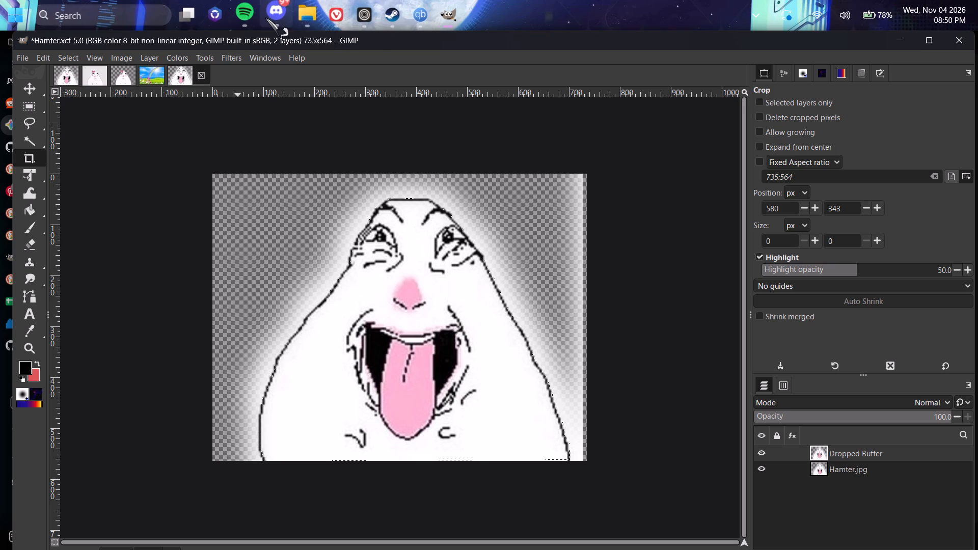
# Switch to File Explorer, preview the Hamter JPG in the Images folder, and open it in GIMP.
pyautogui.click(292, 9)
pyautogui.doubleClick(220, 197)
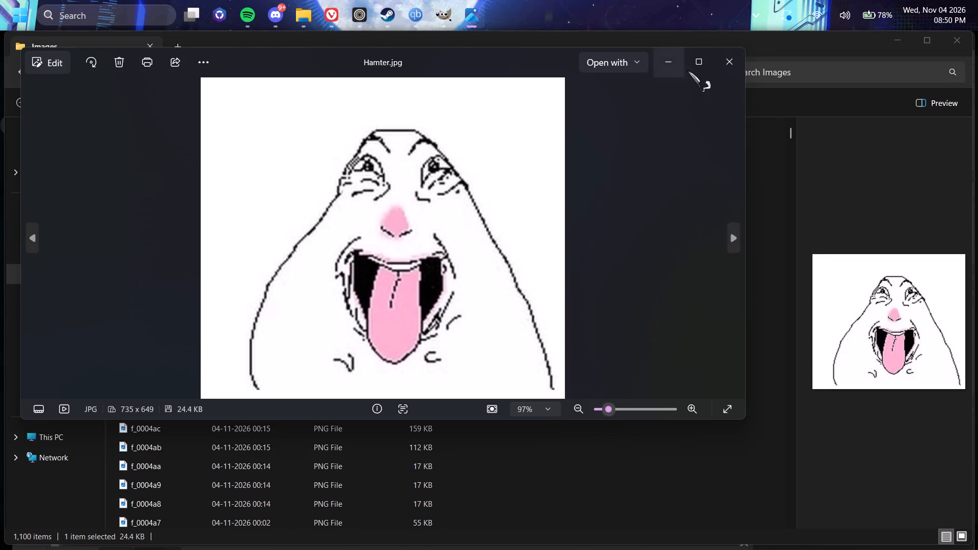
pyautogui.click(713, 57)
pyautogui.click(968, 48)
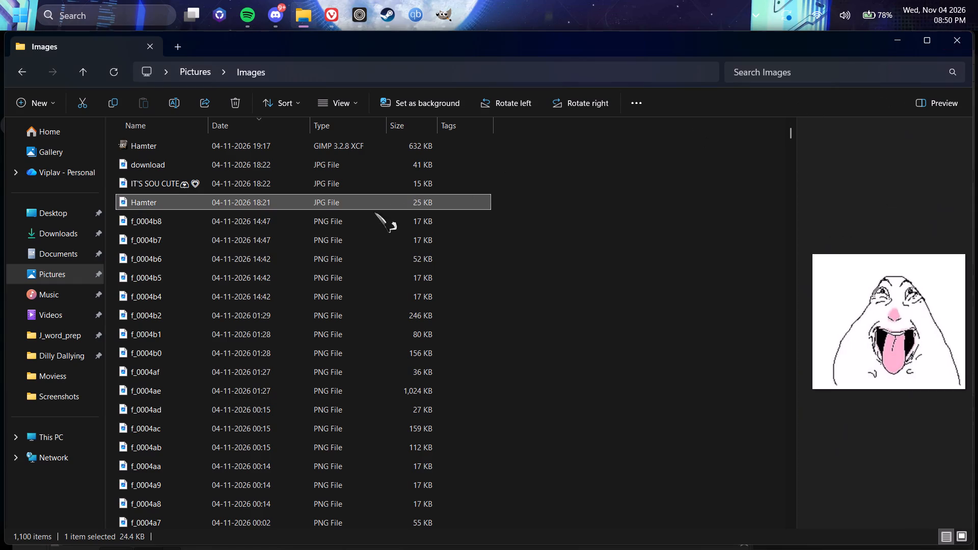
pyautogui.rightClick(386, 194)
pyautogui.rightClick(386, 198)
pyautogui.rightClick(373, 202)
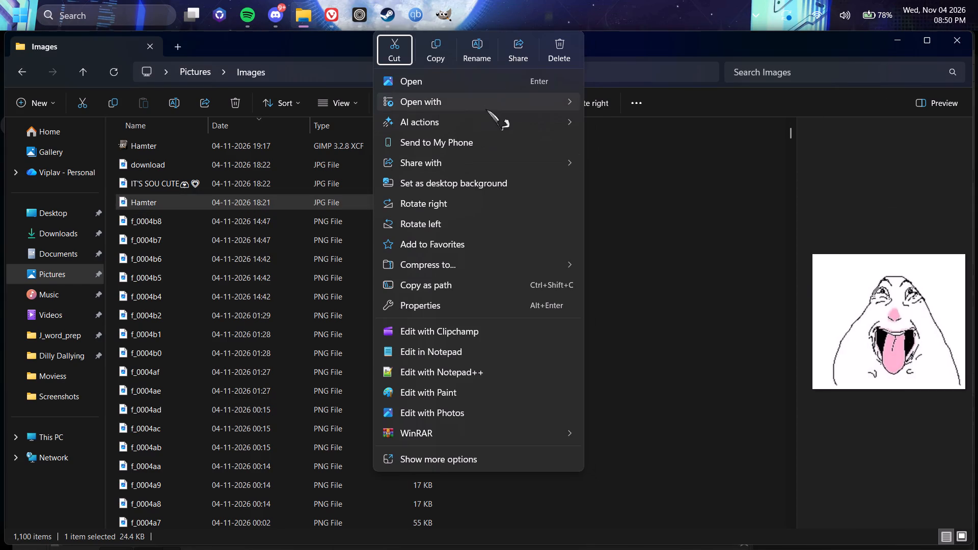
pyautogui.click(649, 106)
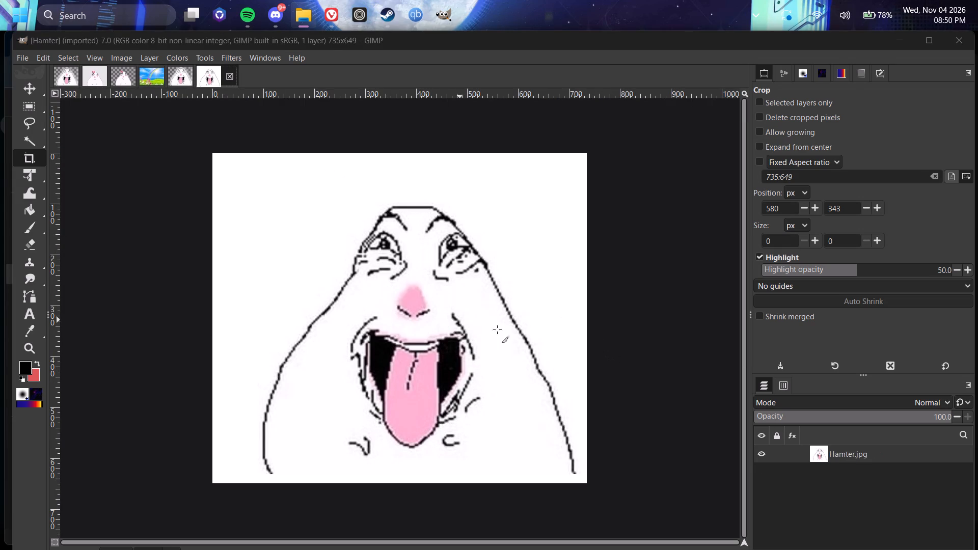
# Crop the Hamter image to 735 × 567 px starting at 0, 57, trimming the top and bottom edges.
pyautogui.click(880, 74)
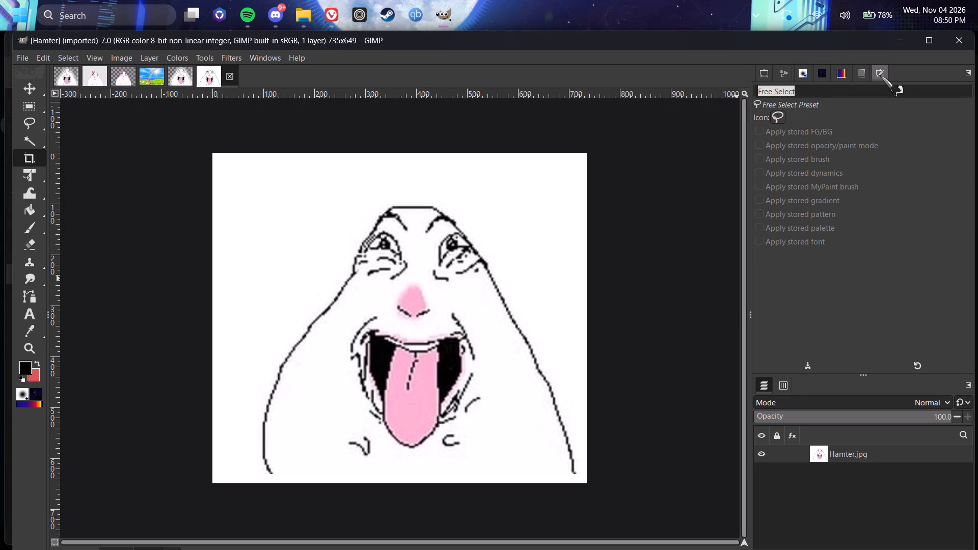
pyautogui.click(767, 75)
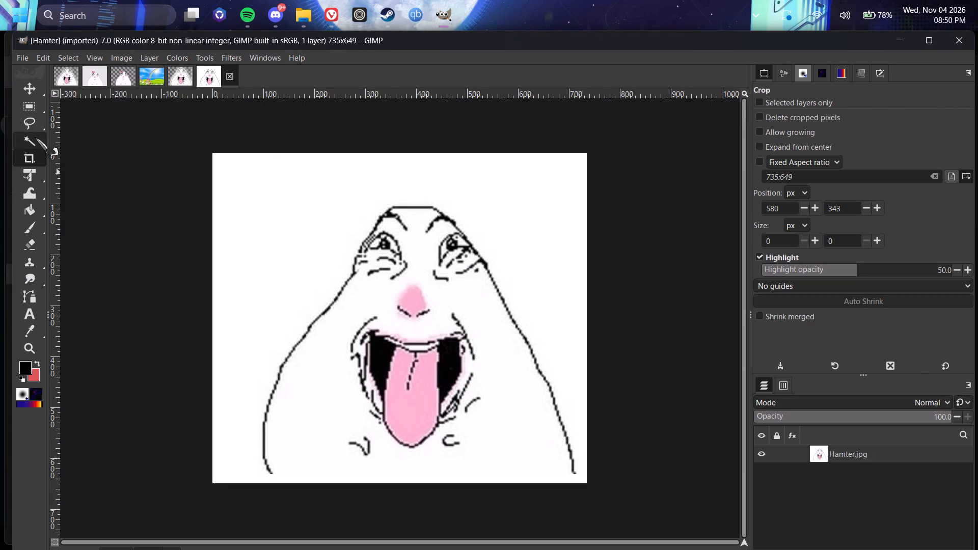
pyautogui.click(32, 160)
pyautogui.moveTo(212, 182); pyautogui.dragTo(646, 490)
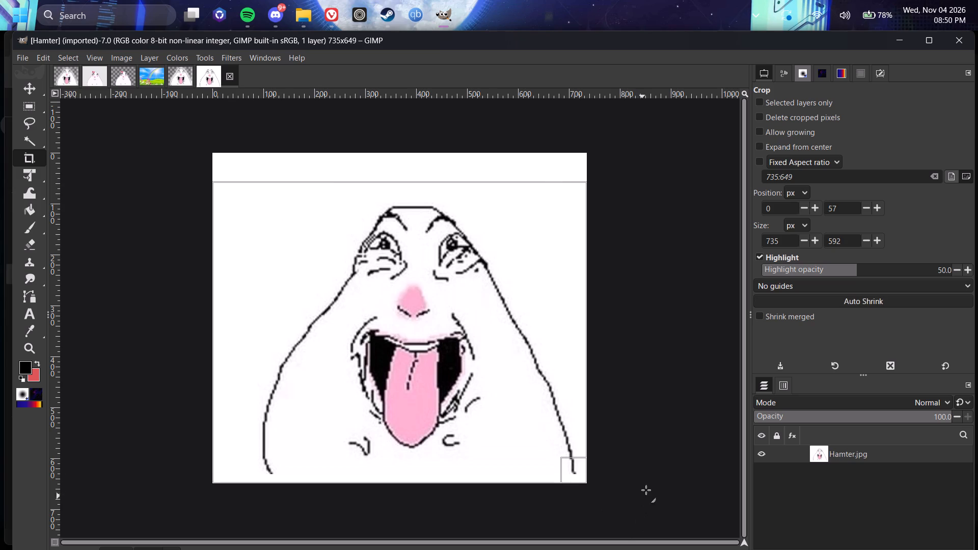
pyautogui.moveTo(646, 490); pyautogui.dragTo(651, 471)
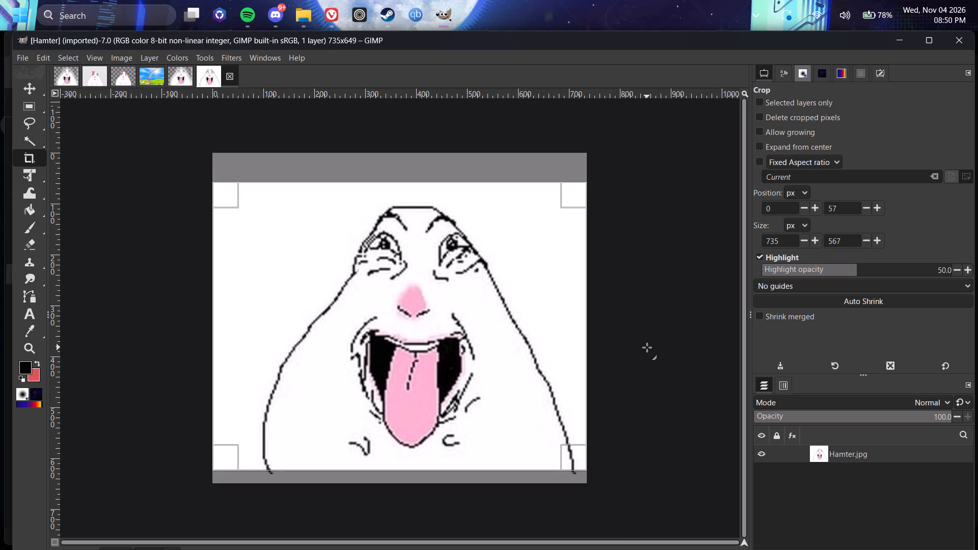
pyautogui.press('Return')
# Fuzzy-select the white background around the hamster with a threshold of 0 and delete it to transparency.
pyautogui.click(35, 144)
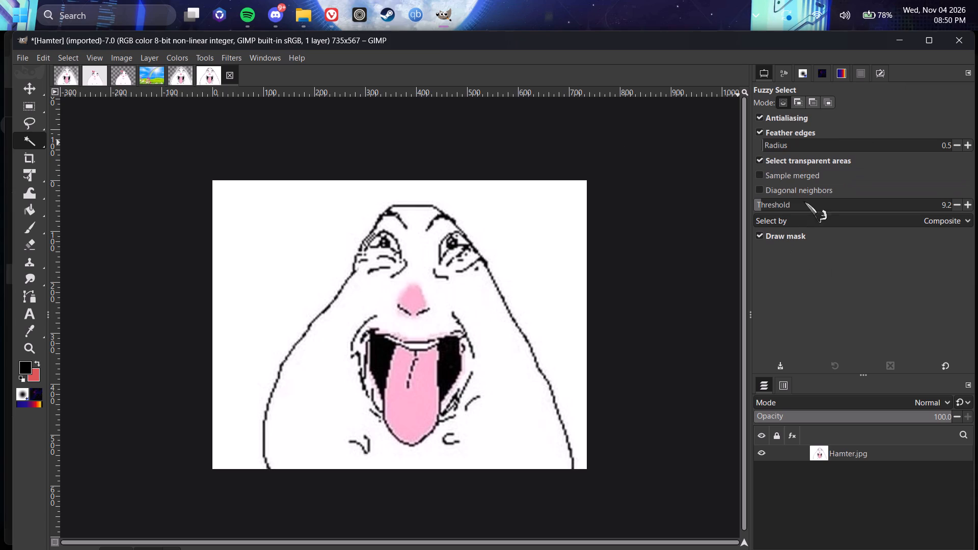
pyautogui.click(556, 331)
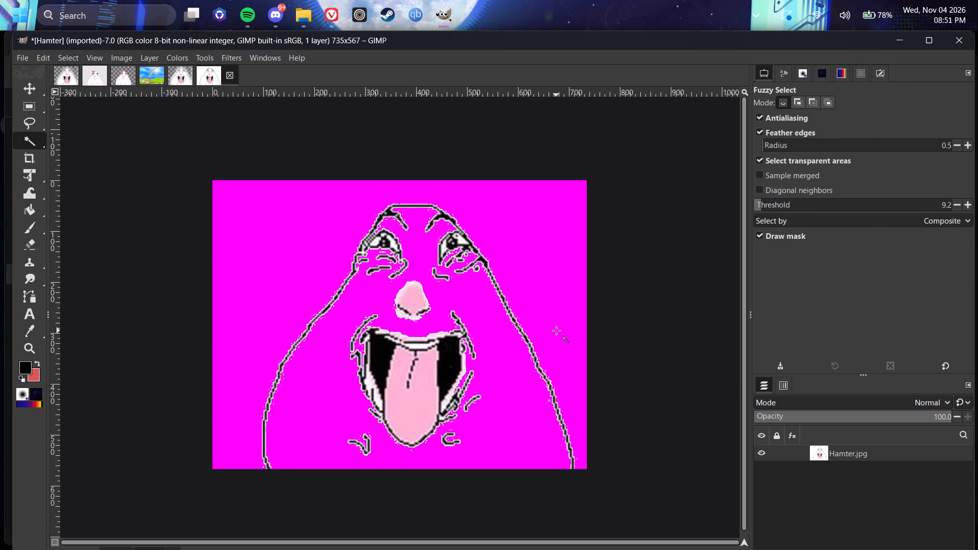
pyautogui.click(556, 331)
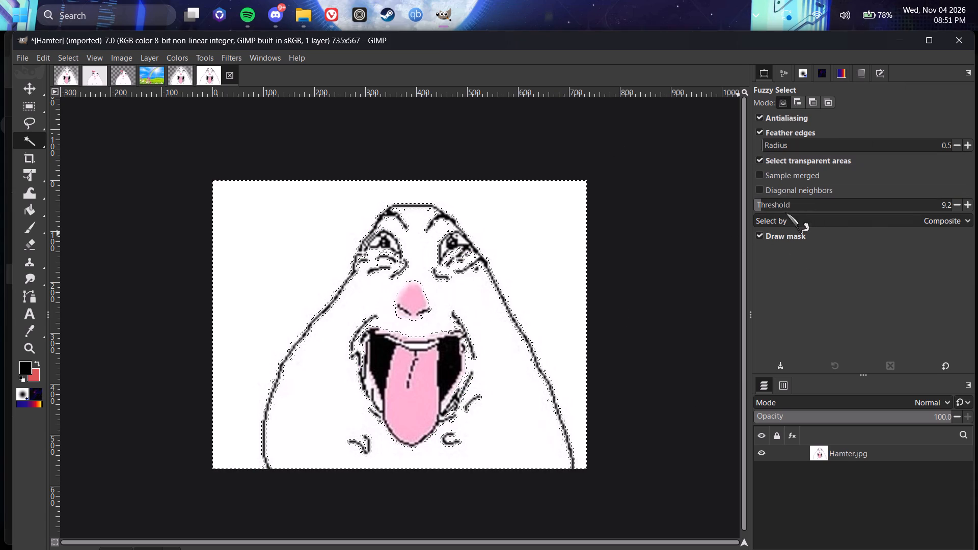
pyautogui.moveTo(764, 209); pyautogui.dragTo(752, 210)
pyautogui.click(508, 273)
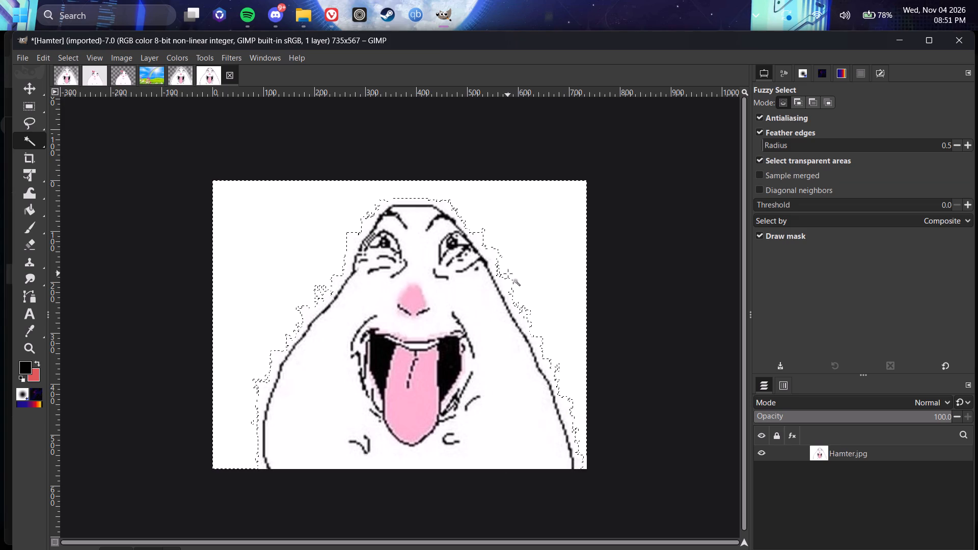
pyautogui.press('Delete')
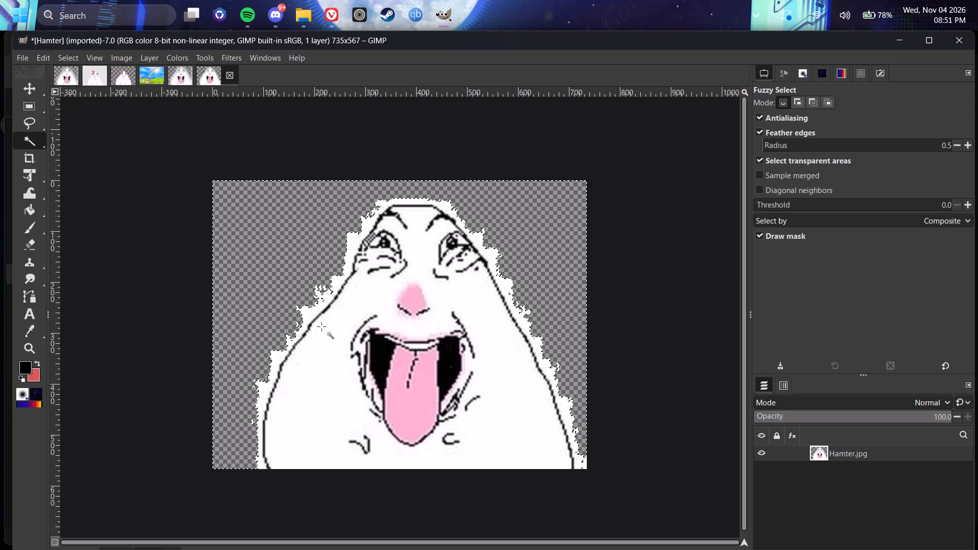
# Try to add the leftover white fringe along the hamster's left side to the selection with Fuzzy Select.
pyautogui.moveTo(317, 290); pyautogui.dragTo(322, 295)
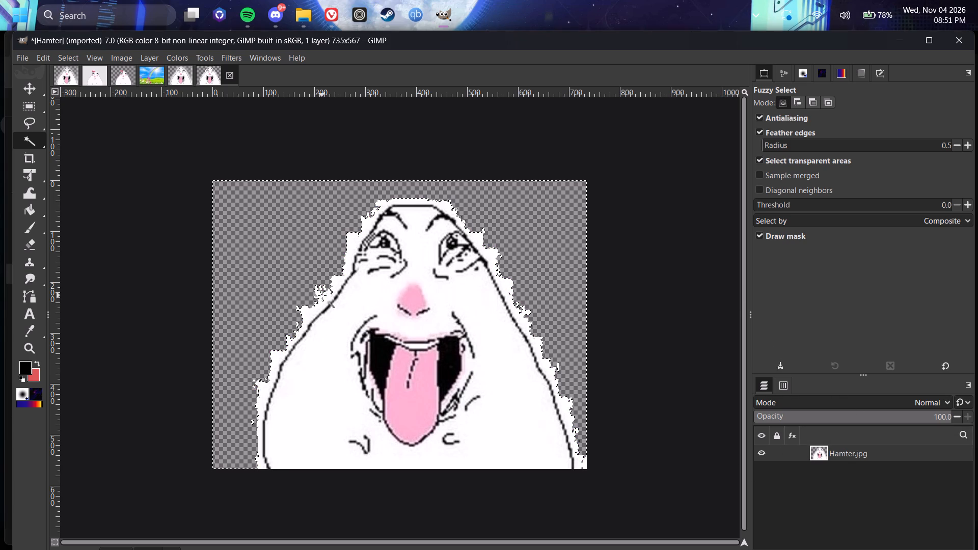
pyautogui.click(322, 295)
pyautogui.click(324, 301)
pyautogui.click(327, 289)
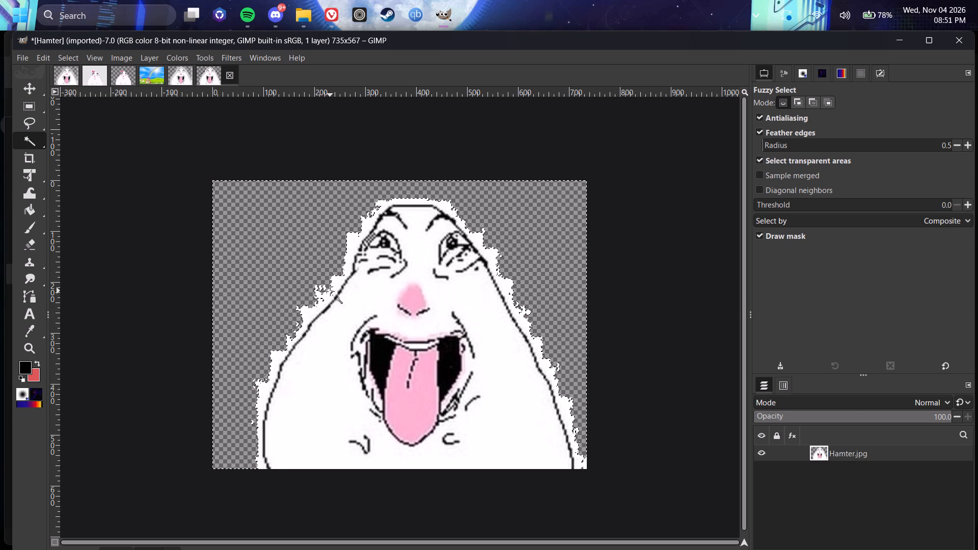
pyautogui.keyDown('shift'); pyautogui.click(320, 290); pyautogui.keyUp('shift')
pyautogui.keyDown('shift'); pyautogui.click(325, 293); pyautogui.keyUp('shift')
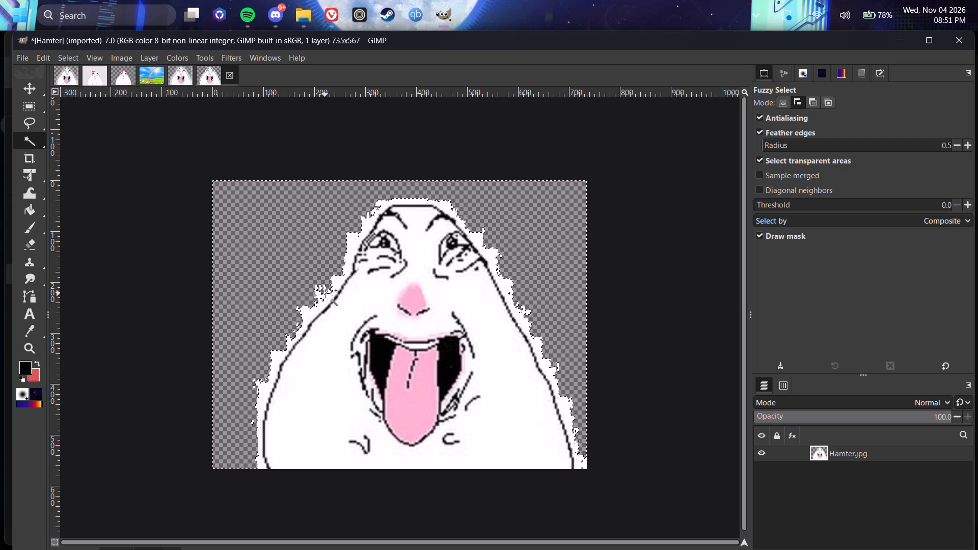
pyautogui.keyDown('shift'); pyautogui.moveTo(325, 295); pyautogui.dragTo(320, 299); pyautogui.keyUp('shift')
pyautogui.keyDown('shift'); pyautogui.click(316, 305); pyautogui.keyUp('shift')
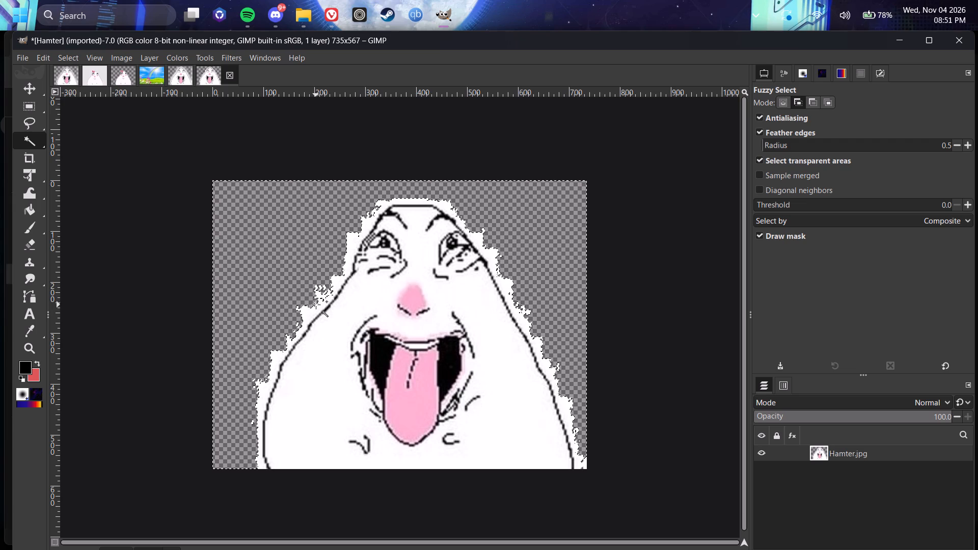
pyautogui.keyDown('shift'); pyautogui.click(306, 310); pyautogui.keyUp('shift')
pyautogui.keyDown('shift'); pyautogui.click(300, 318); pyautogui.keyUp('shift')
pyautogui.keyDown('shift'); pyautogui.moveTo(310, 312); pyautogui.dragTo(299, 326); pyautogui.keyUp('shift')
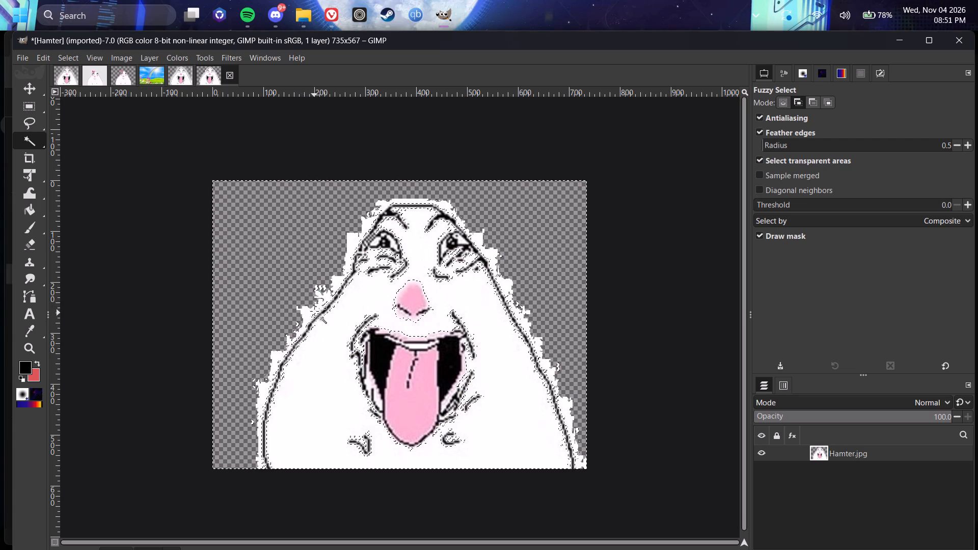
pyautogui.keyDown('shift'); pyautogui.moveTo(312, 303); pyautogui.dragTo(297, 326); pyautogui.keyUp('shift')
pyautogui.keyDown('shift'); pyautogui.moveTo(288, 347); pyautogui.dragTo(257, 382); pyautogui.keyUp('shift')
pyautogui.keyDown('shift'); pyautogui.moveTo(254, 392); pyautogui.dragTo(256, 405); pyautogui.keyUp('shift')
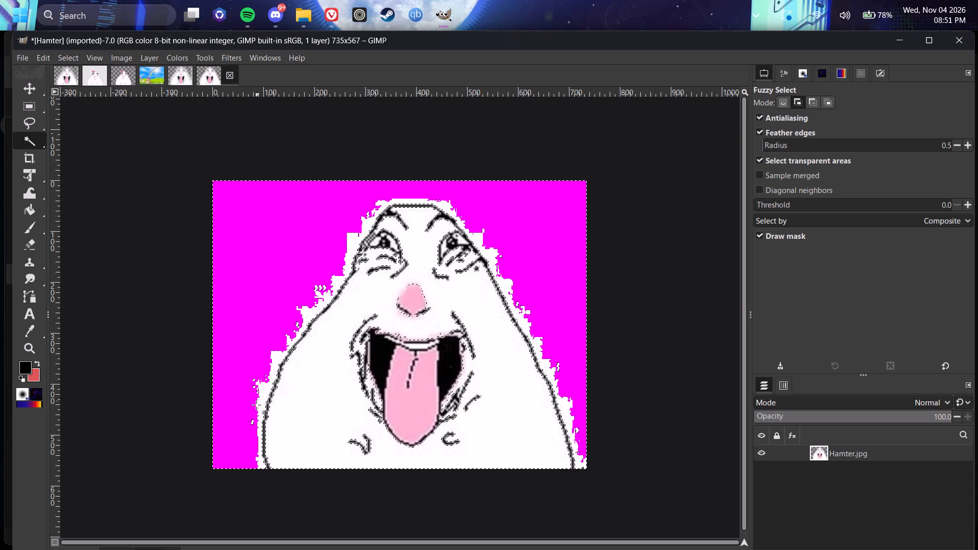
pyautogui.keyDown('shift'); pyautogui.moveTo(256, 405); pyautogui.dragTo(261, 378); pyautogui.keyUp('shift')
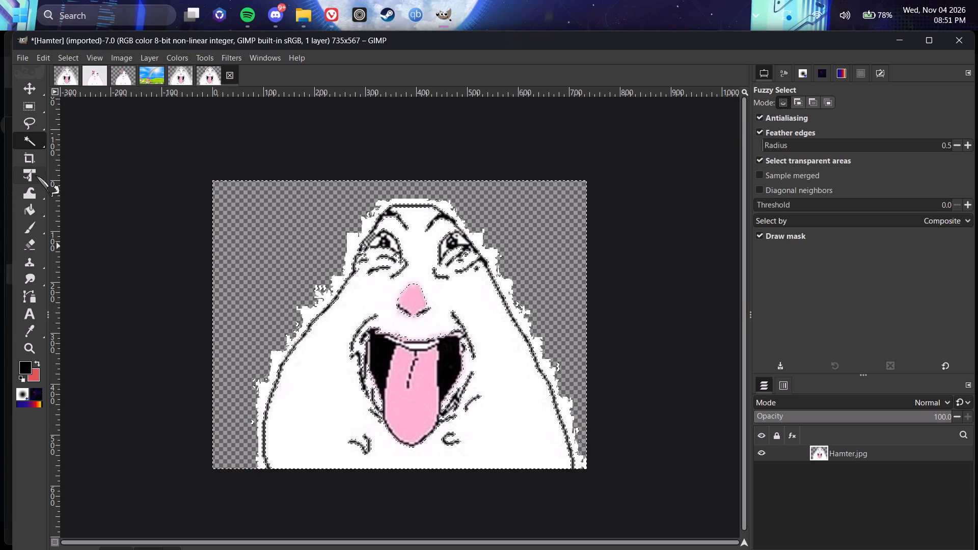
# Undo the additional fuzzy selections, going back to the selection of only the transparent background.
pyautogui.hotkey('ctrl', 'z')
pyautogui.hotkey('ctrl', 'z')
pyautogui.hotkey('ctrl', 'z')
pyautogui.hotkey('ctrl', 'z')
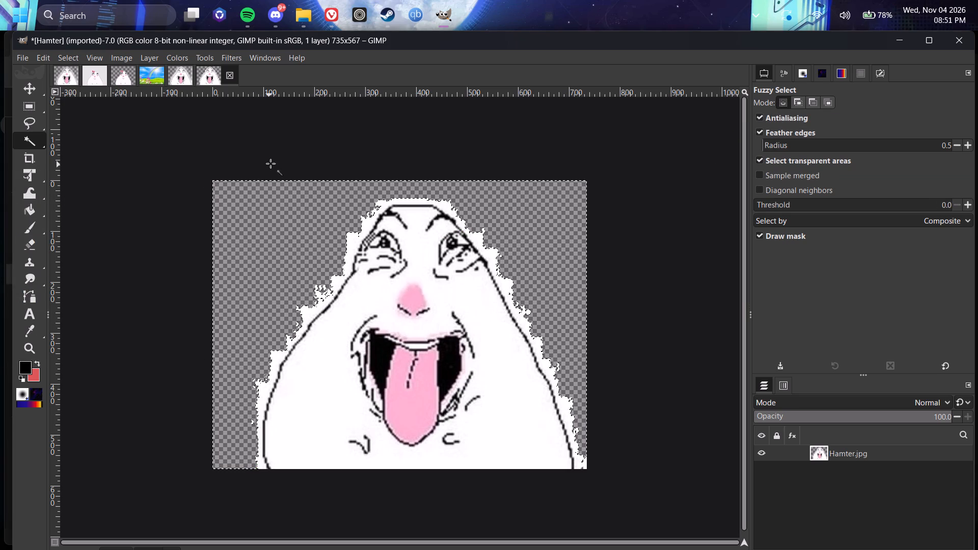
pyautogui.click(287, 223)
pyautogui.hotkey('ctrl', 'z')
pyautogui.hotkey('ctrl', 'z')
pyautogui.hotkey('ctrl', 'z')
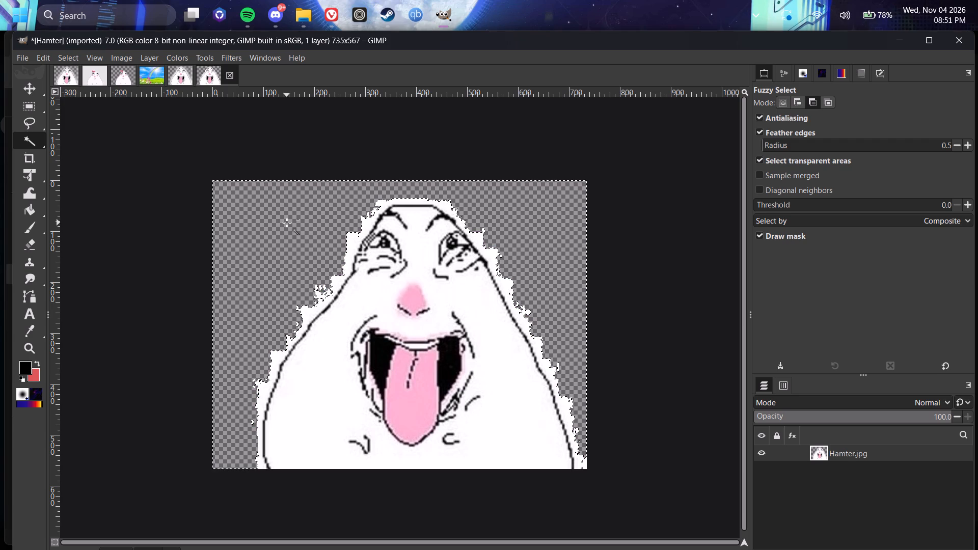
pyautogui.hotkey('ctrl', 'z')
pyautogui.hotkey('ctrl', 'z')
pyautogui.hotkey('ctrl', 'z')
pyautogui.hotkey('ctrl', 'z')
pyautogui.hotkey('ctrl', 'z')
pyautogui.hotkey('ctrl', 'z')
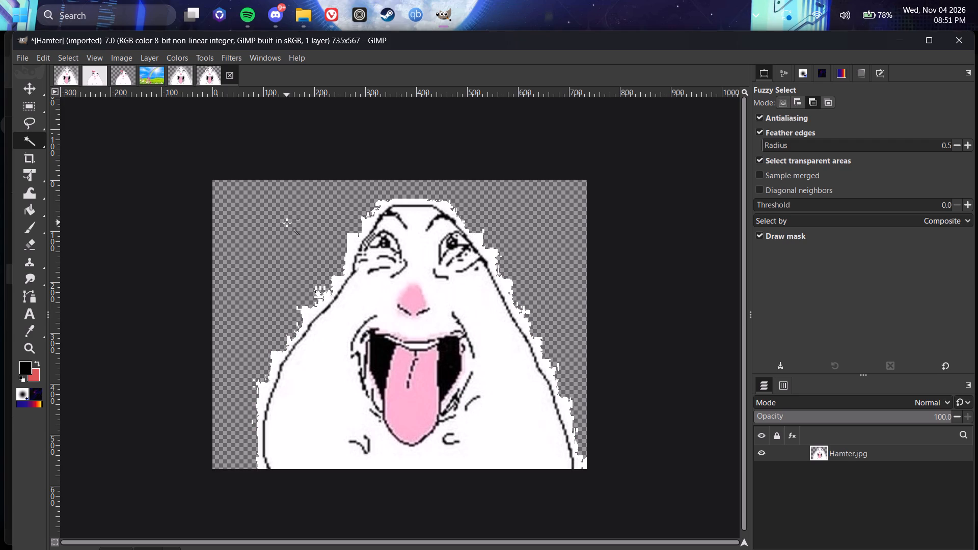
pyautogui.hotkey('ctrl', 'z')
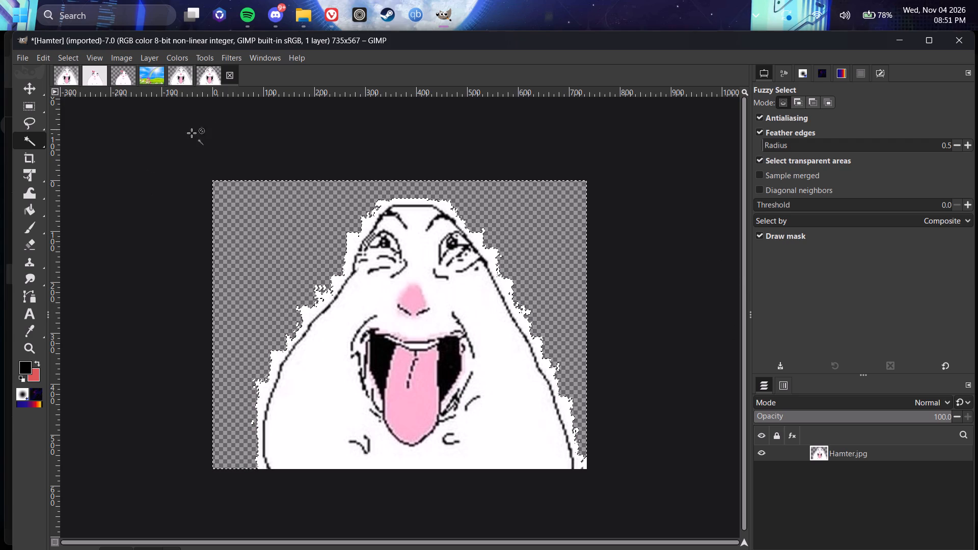
# Trace the hamster's outline with Free Select, invert the selection, and delete the jagged white fringe outside it.
pyautogui.click(30, 118)
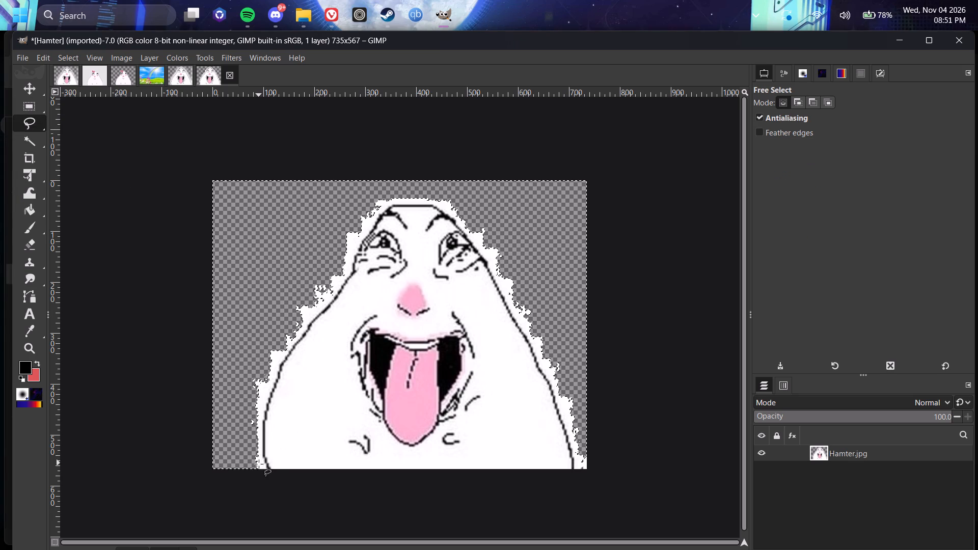
pyautogui.moveTo(269, 468); pyautogui.dragTo(267, 407)
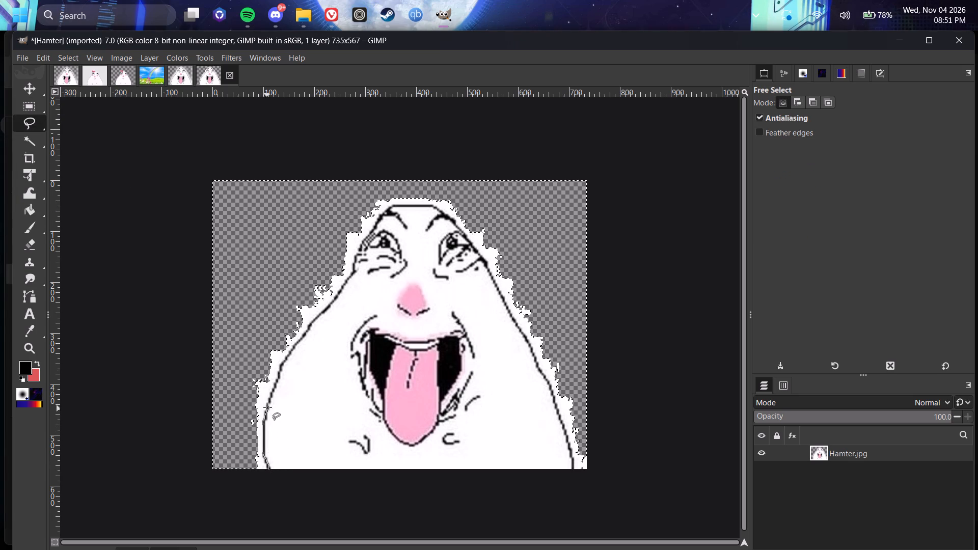
pyautogui.moveTo(267, 407); pyautogui.dragTo(308, 334)
pyautogui.moveTo(308, 334); pyautogui.dragTo(356, 265)
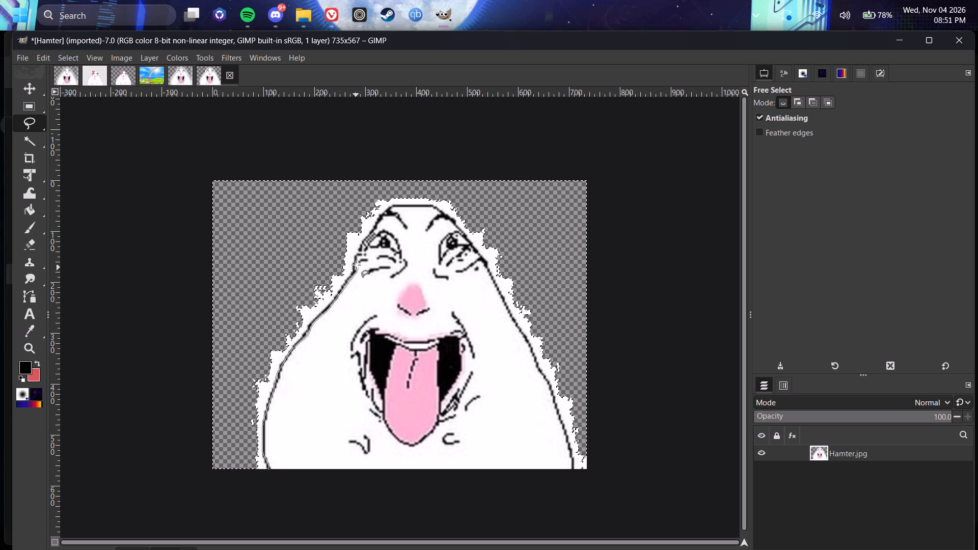
pyautogui.moveTo(356, 265); pyautogui.dragTo(392, 206)
pyautogui.moveTo(392, 206); pyautogui.dragTo(458, 228)
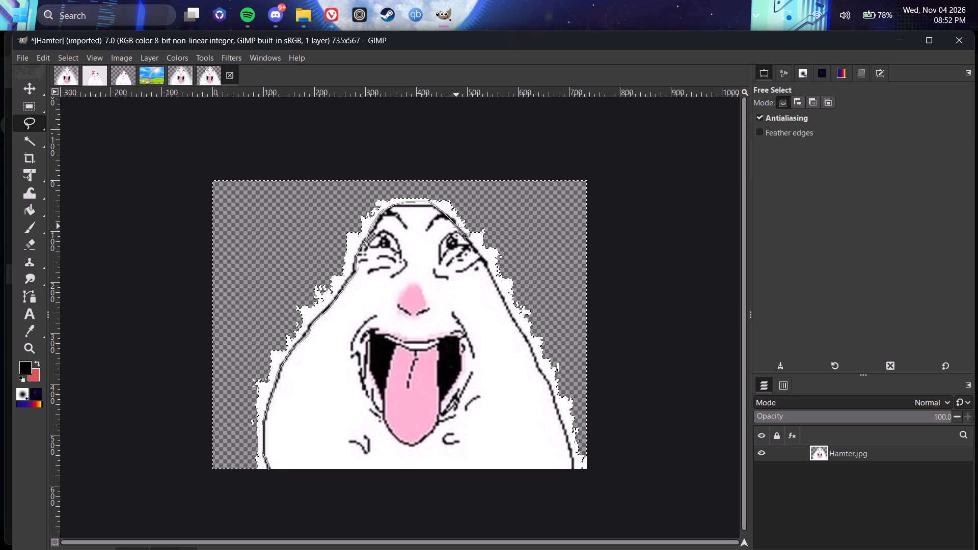
pyautogui.moveTo(458, 228); pyautogui.dragTo(496, 284)
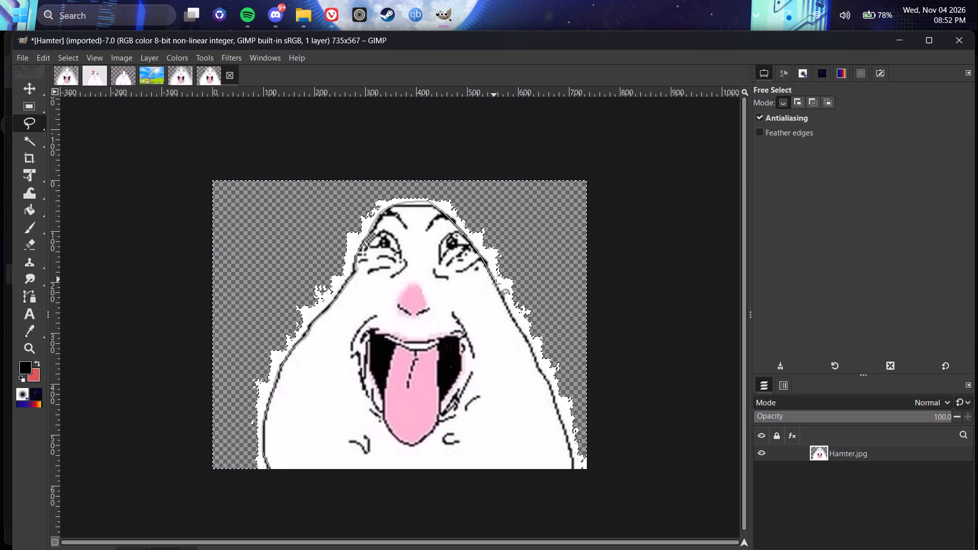
pyautogui.moveTo(496, 284); pyautogui.dragTo(541, 373)
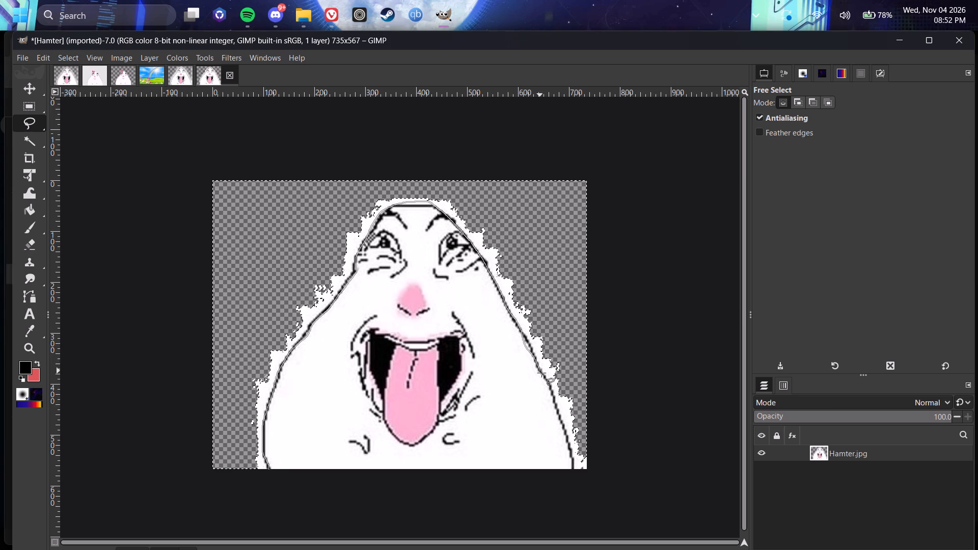
pyautogui.moveTo(541, 373); pyautogui.dragTo(574, 462)
pyautogui.moveTo(574, 462); pyautogui.dragTo(572, 474)
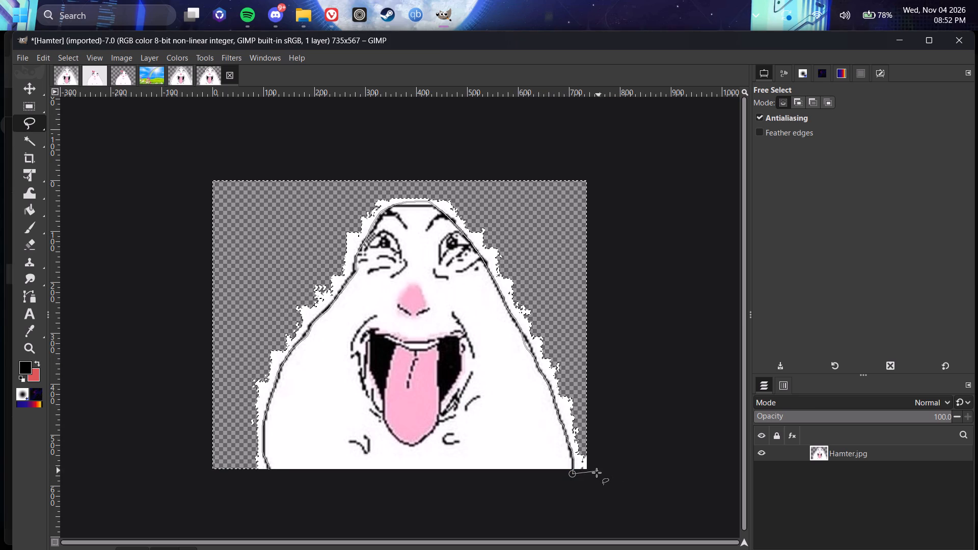
pyautogui.press('Return')
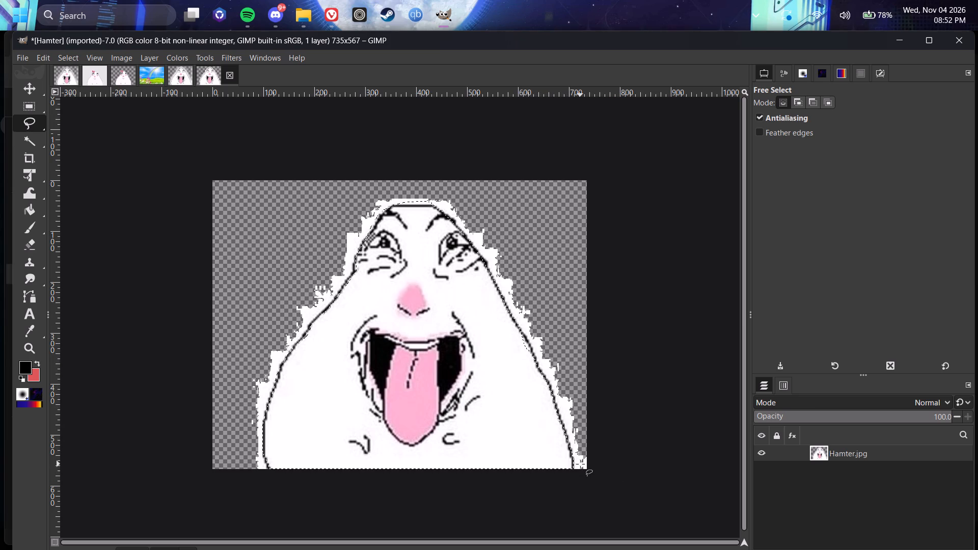
pyautogui.click(880, 74)
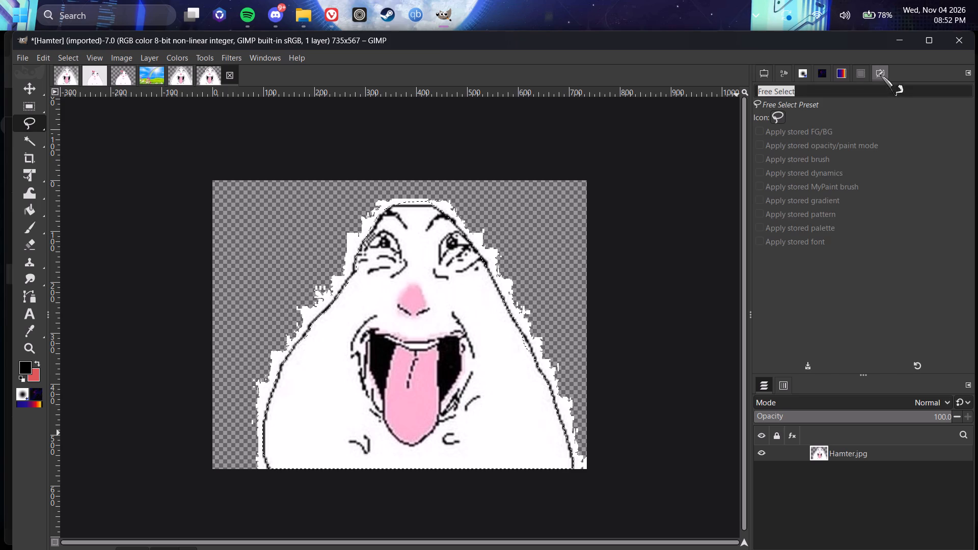
pyautogui.click(852, 82)
pyautogui.click(860, 78)
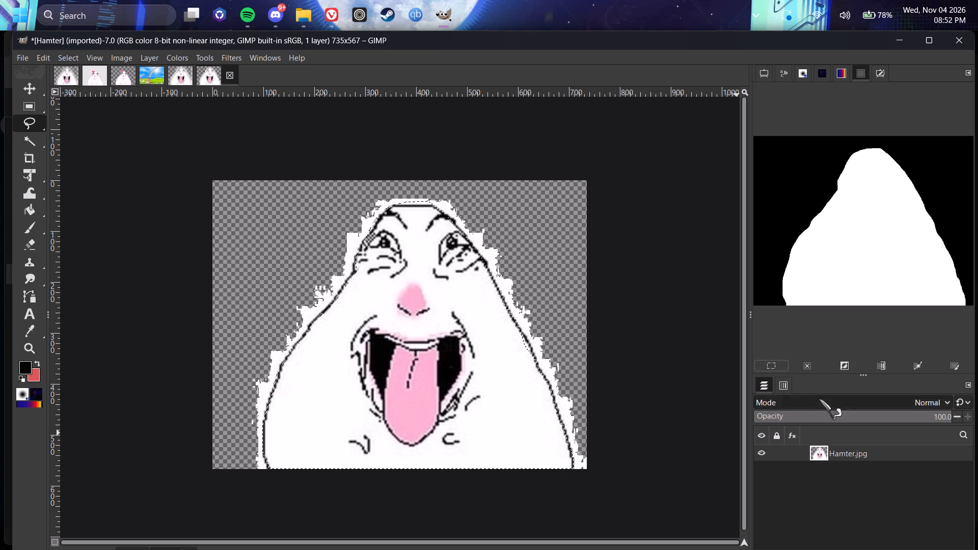
pyautogui.click(837, 367)
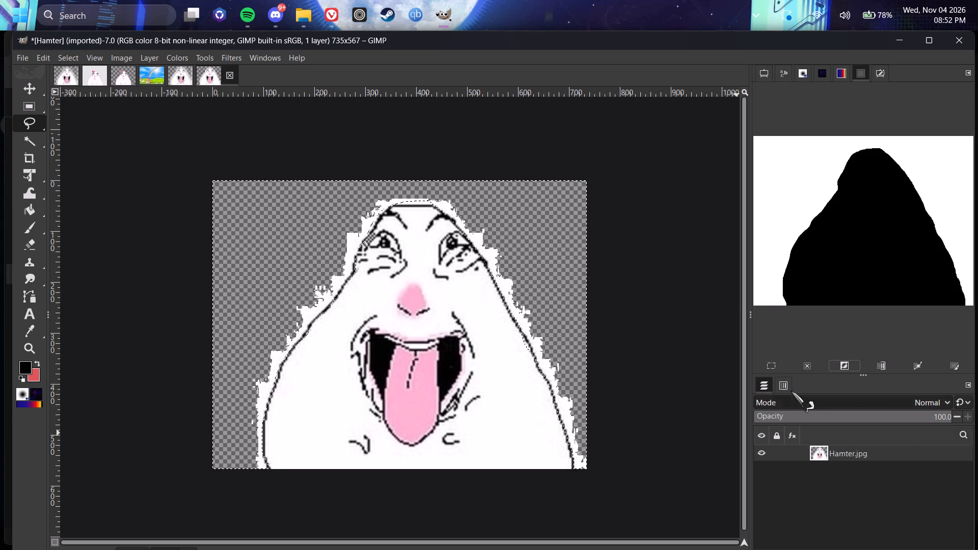
pyautogui.press('Delete')
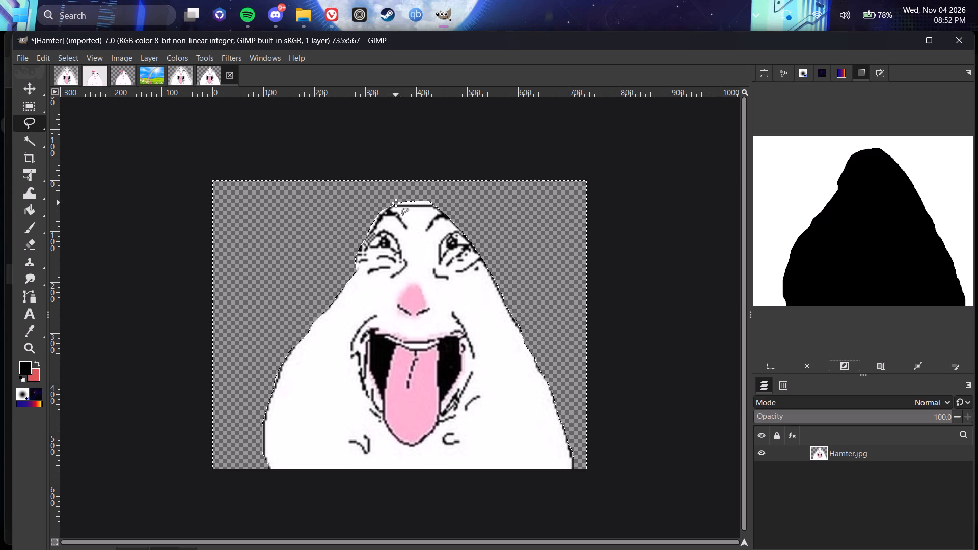
# Free-select a thin sliver of leftover white along the top of the hamster's head and delete it.
pyautogui.moveTo(396, 203); pyautogui.dragTo(429, 205)
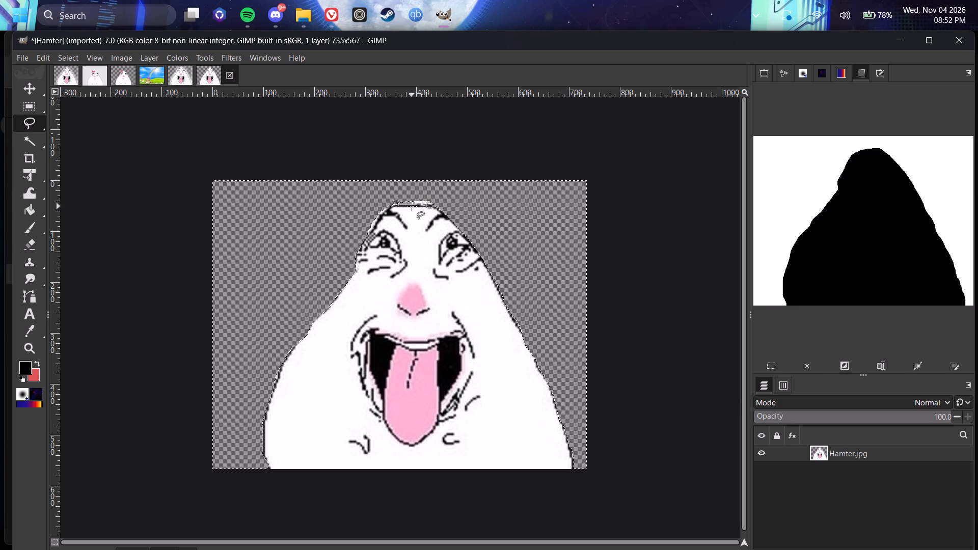
pyautogui.press('Return')
pyautogui.press('Return')
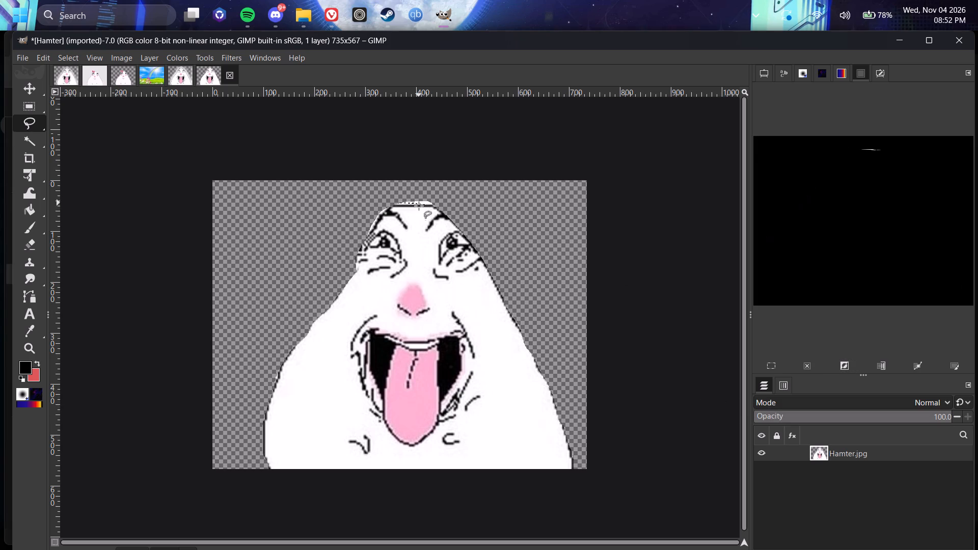
pyautogui.click(849, 367)
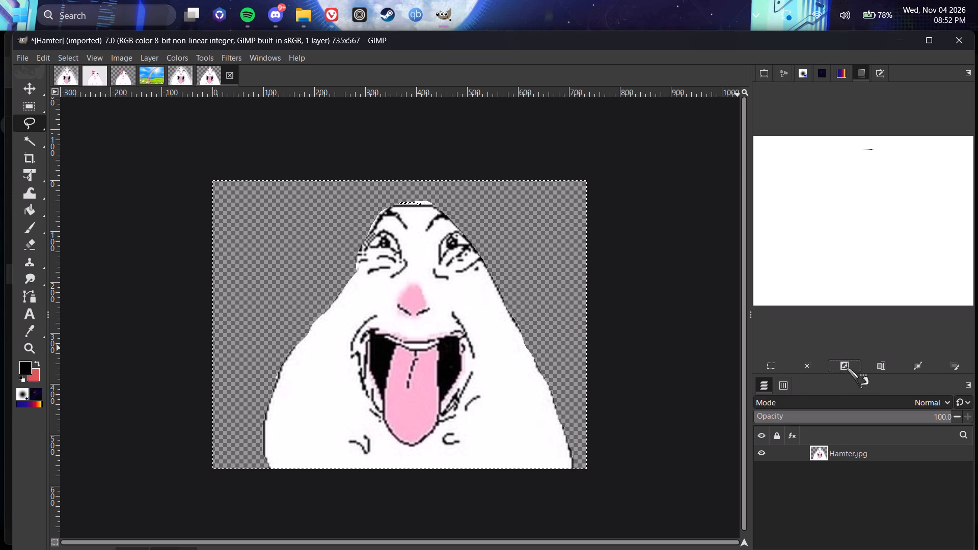
pyautogui.click(845, 366)
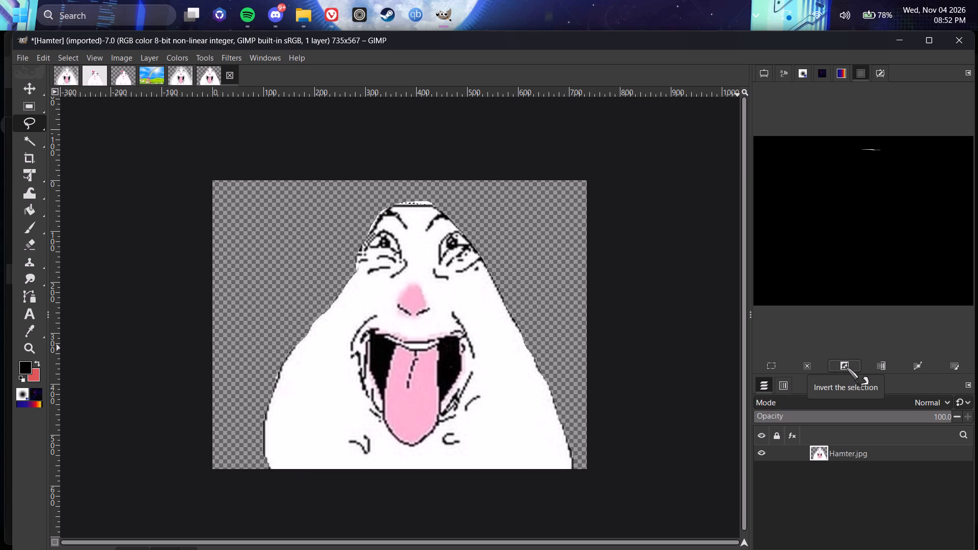
pyautogui.press('Delete')
pyautogui.press('Delete')
pyautogui.press('Delete')
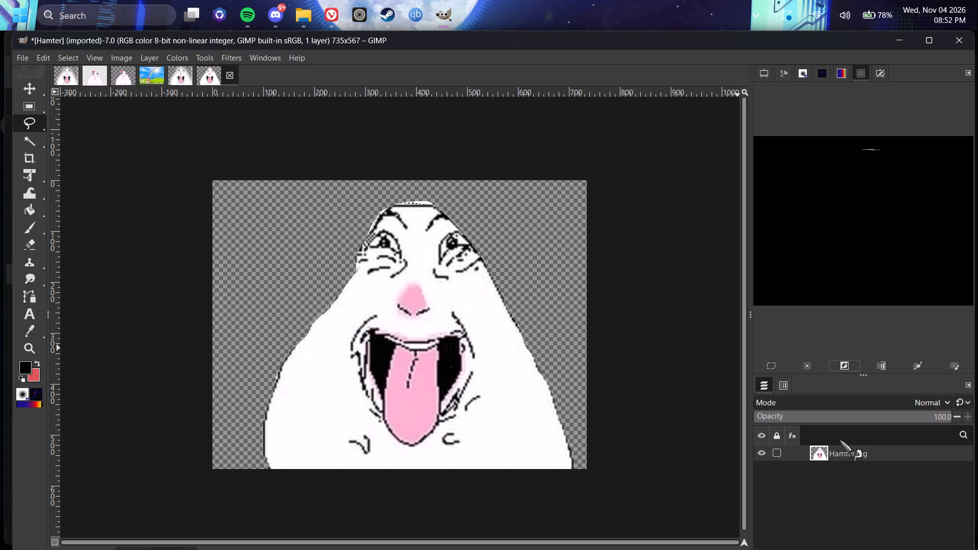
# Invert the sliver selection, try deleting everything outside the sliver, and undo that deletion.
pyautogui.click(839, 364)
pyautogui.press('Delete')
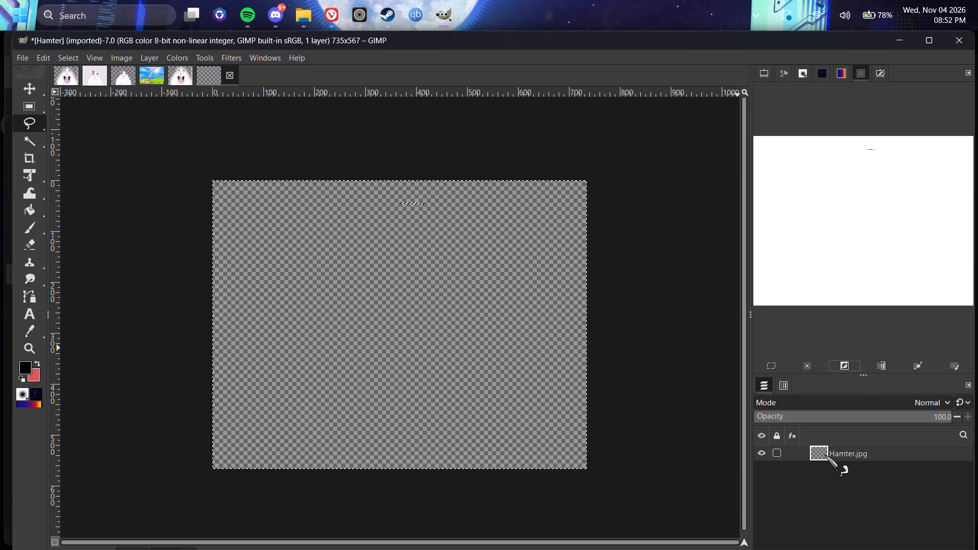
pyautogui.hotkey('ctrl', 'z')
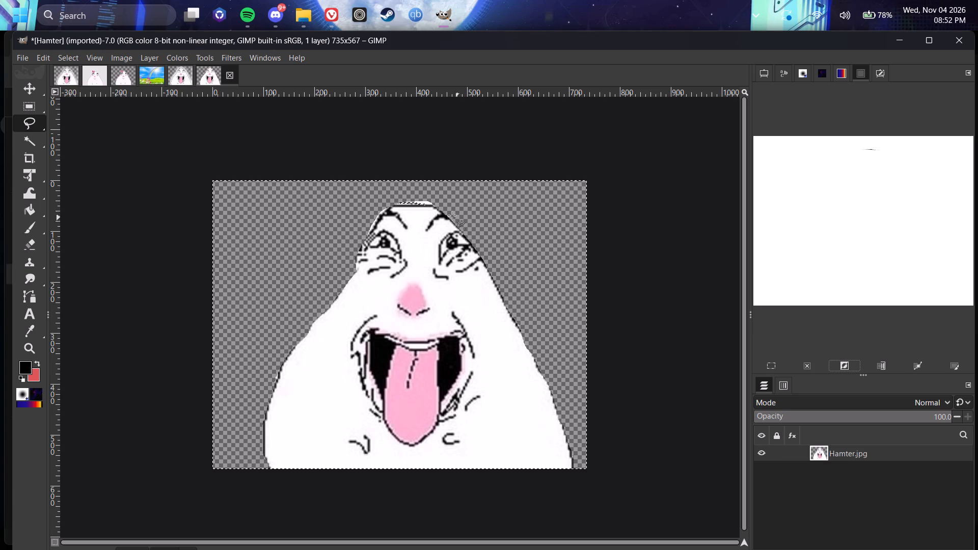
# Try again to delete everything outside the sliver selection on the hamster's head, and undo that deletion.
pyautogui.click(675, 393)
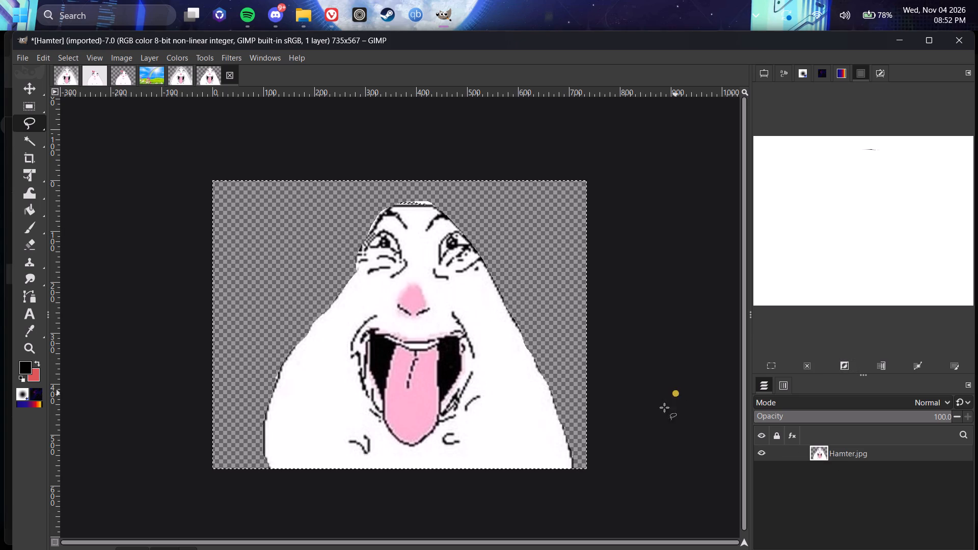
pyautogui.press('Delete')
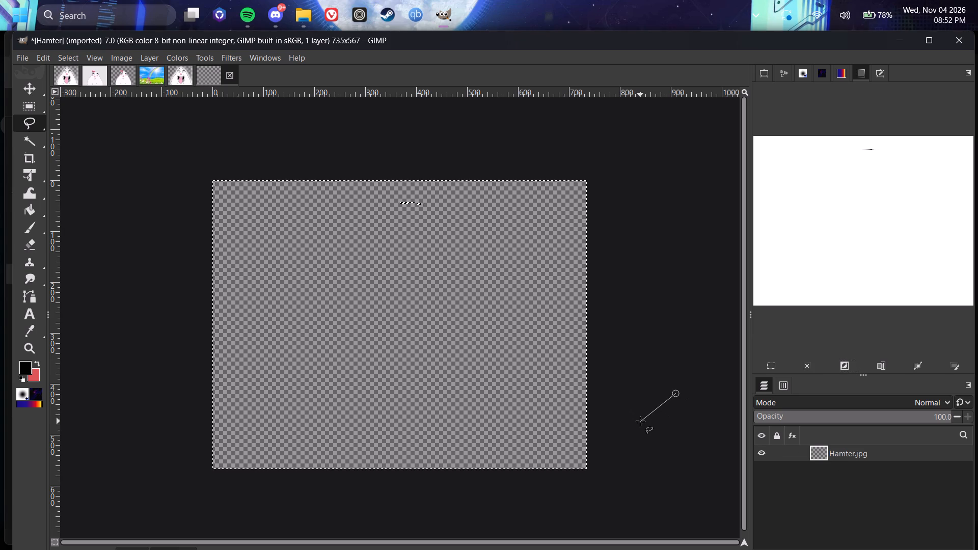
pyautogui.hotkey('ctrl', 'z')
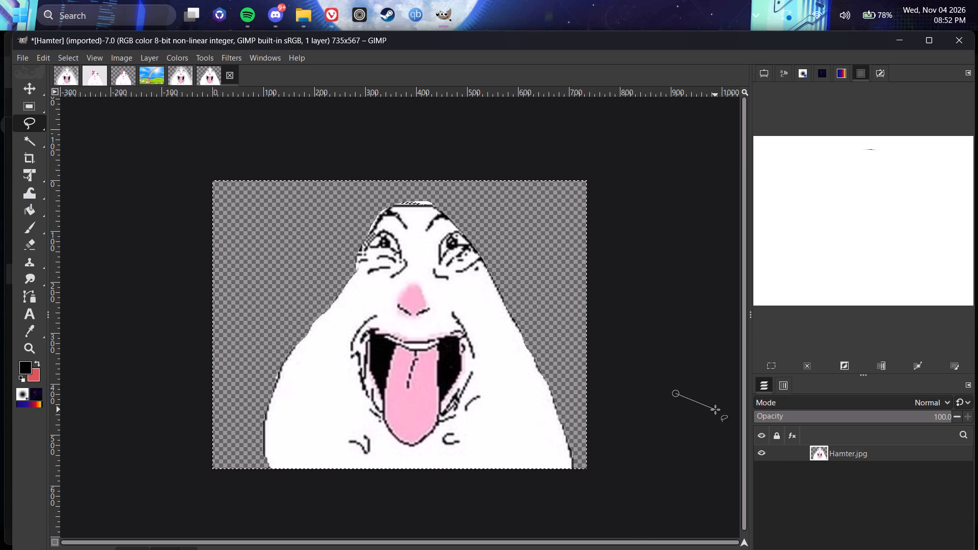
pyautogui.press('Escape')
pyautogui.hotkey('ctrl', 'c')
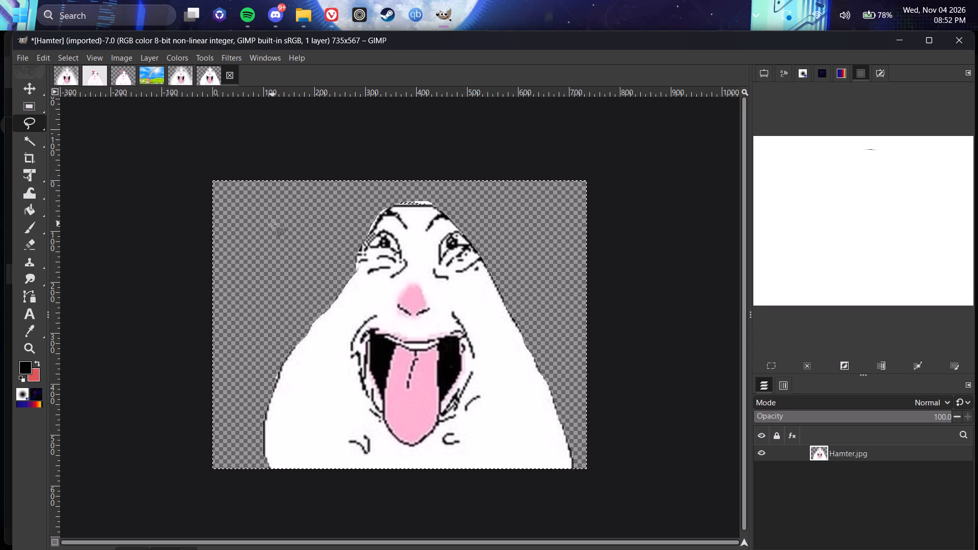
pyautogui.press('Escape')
# Move the selection outline off the hamster image's canvas with the Move tool.
pyautogui.click(33, 95)
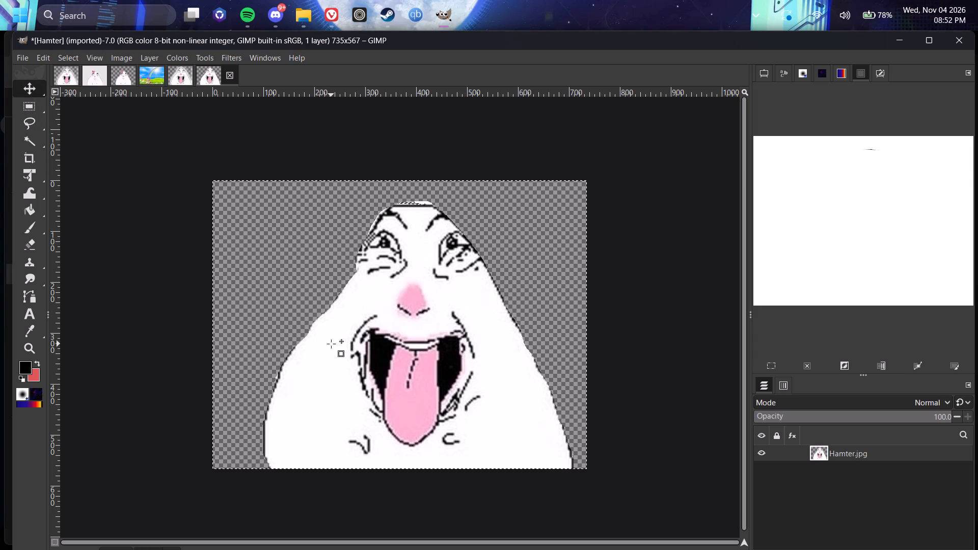
pyautogui.click(331, 344)
pyautogui.moveTo(331, 344); pyautogui.dragTo(353, 372)
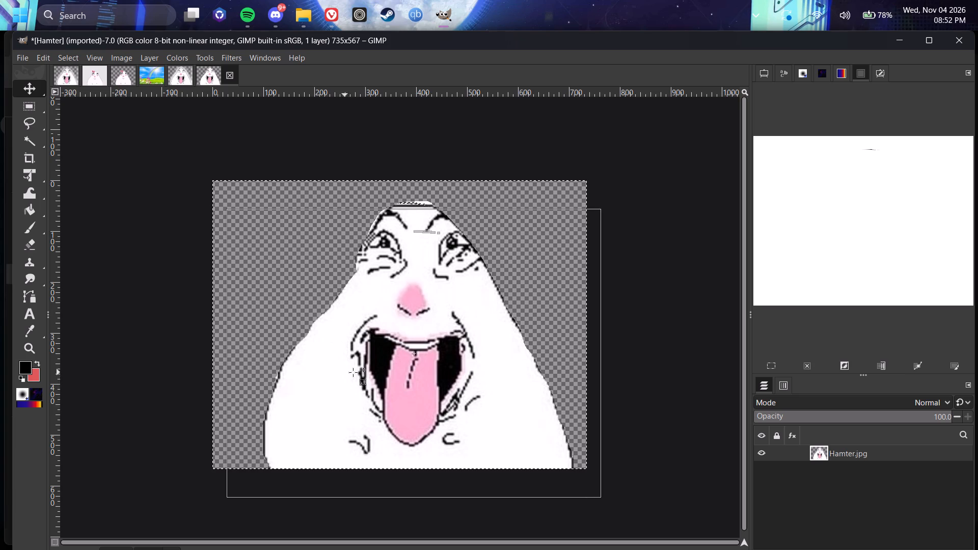
pyautogui.moveTo(353, 372); pyautogui.dragTo(827, 374)
pyautogui.click(504, 377)
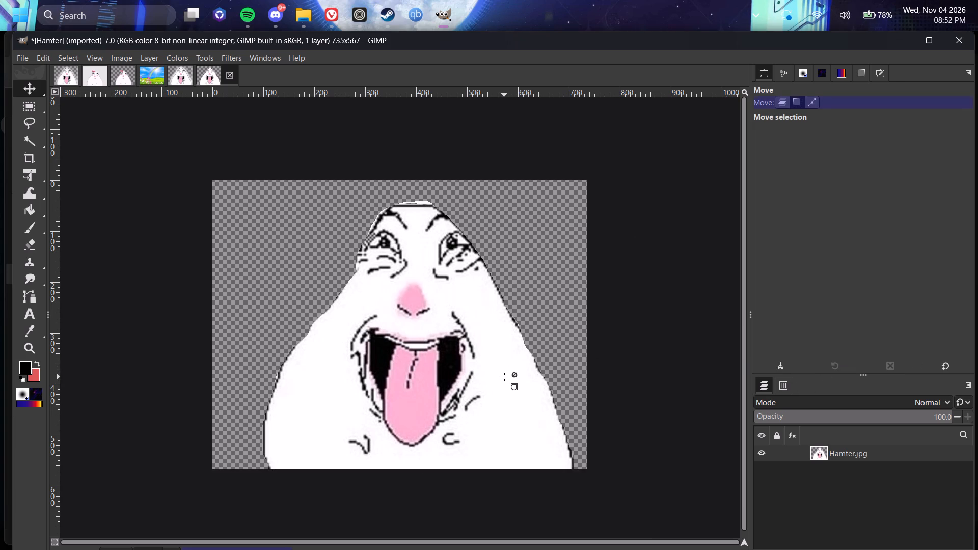
# Copy the cut-out hamster image and bring it into the rainbow landscape image as a new layer.
pyautogui.hotkey('ctrl', 'c')
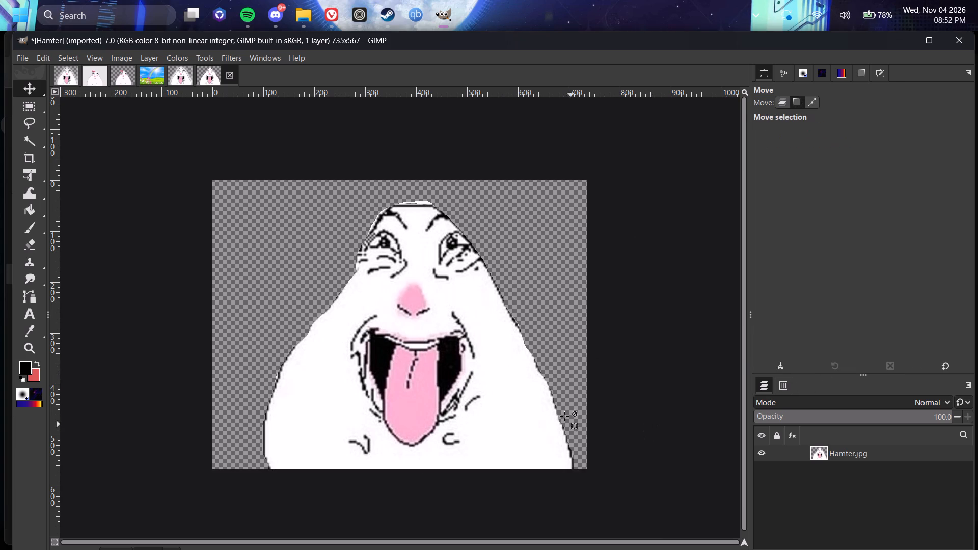
pyautogui.moveTo(207, 80); pyautogui.dragTo(385, 305)
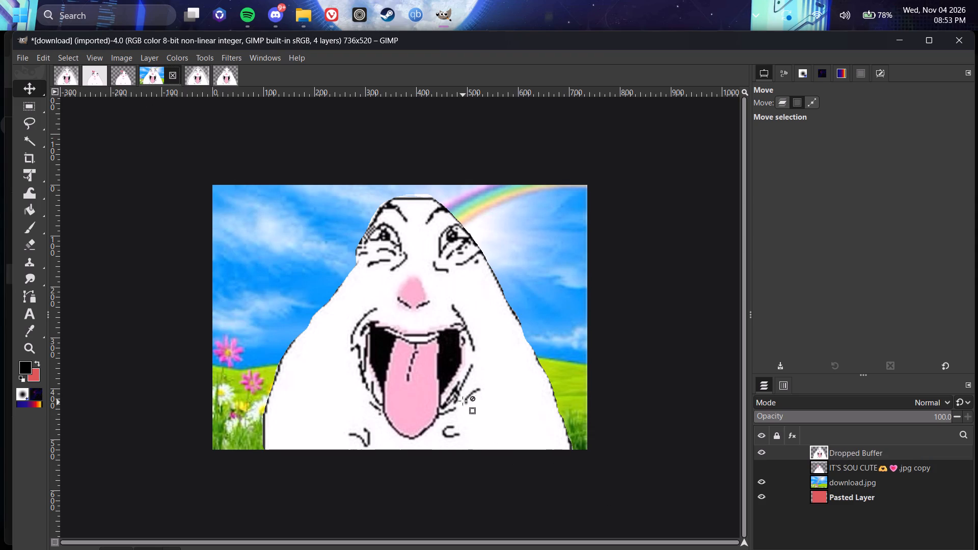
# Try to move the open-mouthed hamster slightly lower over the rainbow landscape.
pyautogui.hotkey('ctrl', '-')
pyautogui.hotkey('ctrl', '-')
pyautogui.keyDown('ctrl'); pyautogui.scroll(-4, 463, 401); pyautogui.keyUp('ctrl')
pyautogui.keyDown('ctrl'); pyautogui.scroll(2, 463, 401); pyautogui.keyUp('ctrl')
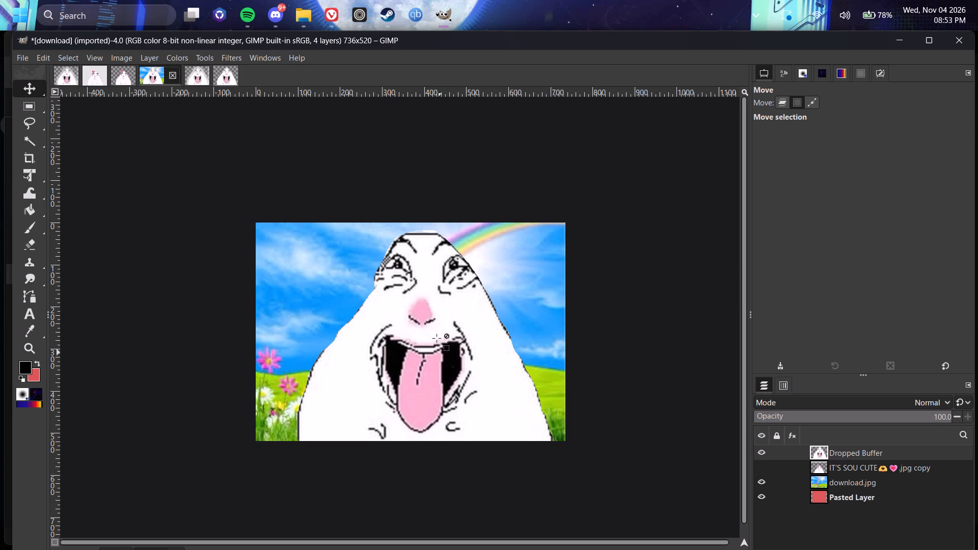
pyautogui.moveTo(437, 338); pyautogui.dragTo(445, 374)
# Hide the download.jpg landscape layer and the red Pasted Layer beneath the hamster.
pyautogui.click(763, 480)
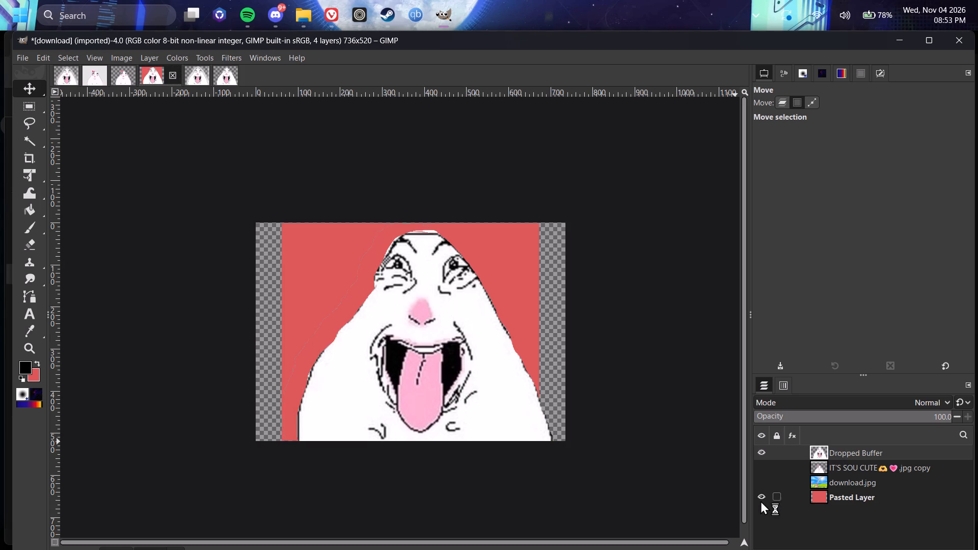
pyautogui.click(759, 498)
pyautogui.click(484, 319)
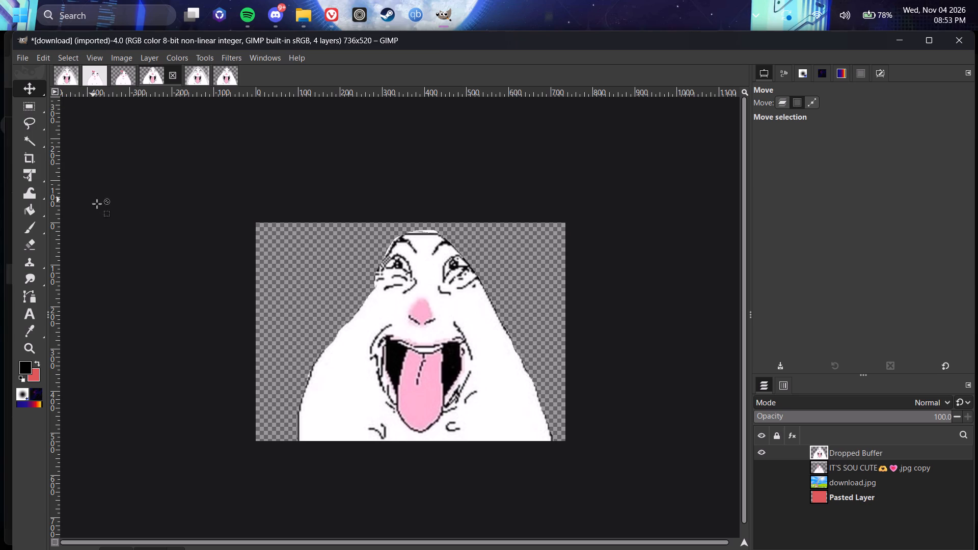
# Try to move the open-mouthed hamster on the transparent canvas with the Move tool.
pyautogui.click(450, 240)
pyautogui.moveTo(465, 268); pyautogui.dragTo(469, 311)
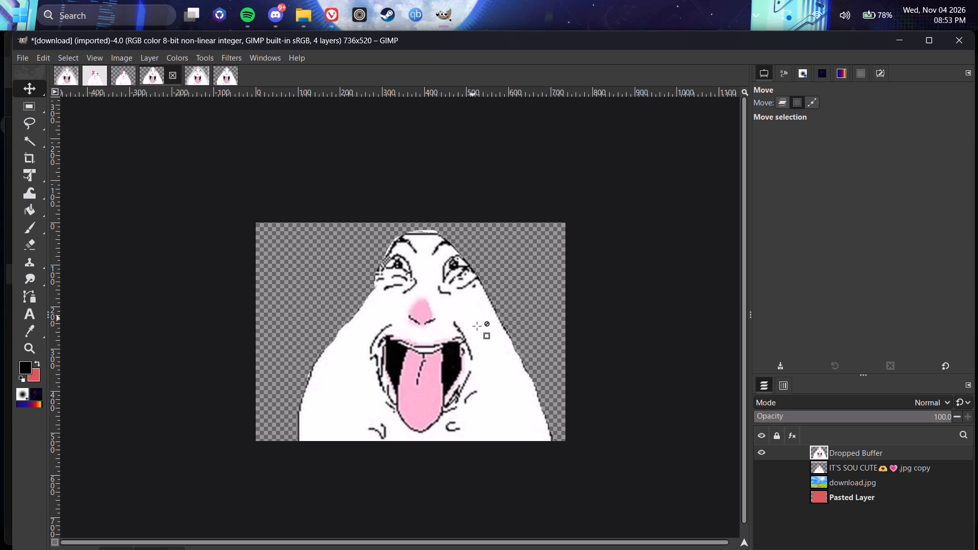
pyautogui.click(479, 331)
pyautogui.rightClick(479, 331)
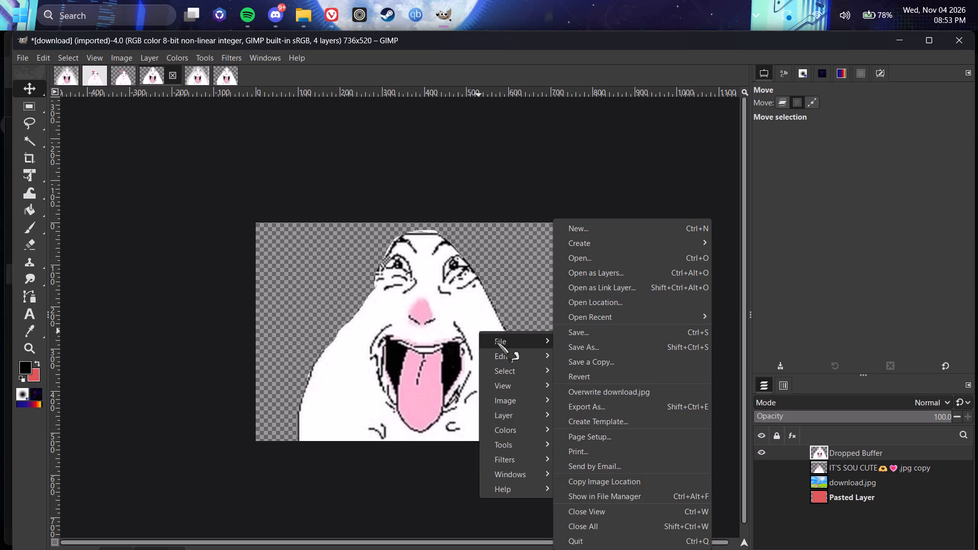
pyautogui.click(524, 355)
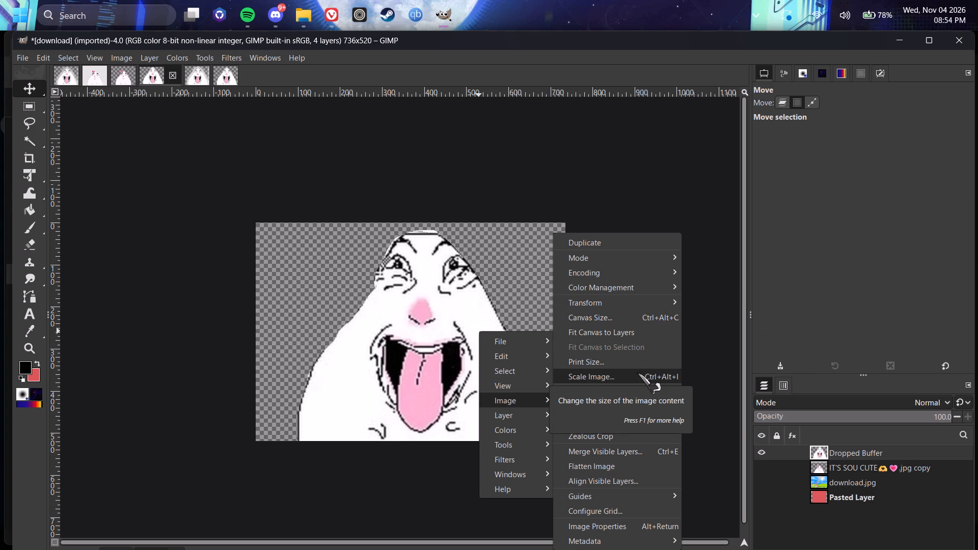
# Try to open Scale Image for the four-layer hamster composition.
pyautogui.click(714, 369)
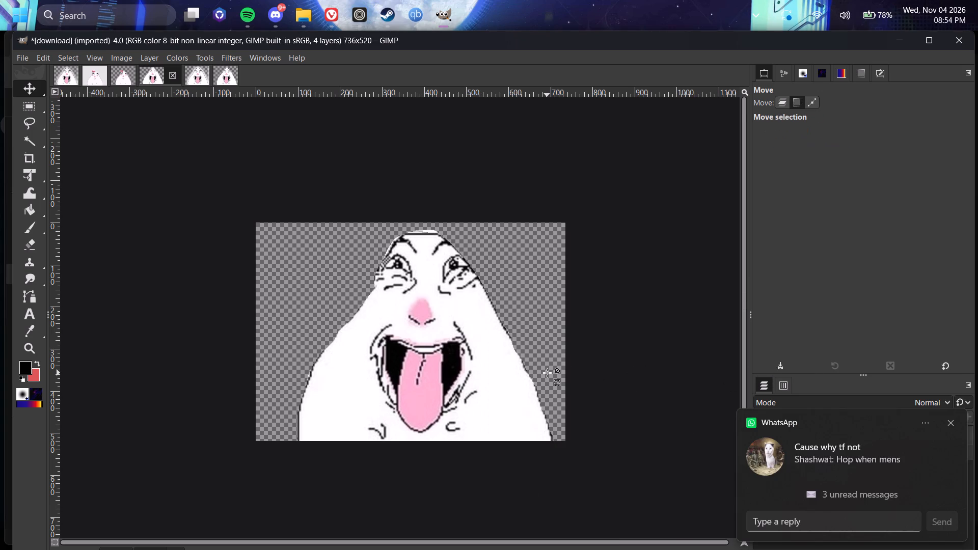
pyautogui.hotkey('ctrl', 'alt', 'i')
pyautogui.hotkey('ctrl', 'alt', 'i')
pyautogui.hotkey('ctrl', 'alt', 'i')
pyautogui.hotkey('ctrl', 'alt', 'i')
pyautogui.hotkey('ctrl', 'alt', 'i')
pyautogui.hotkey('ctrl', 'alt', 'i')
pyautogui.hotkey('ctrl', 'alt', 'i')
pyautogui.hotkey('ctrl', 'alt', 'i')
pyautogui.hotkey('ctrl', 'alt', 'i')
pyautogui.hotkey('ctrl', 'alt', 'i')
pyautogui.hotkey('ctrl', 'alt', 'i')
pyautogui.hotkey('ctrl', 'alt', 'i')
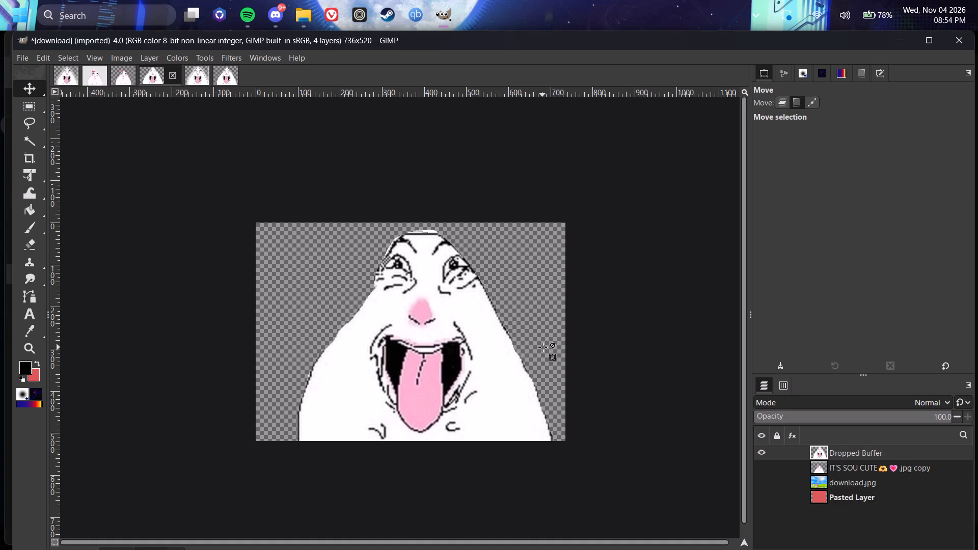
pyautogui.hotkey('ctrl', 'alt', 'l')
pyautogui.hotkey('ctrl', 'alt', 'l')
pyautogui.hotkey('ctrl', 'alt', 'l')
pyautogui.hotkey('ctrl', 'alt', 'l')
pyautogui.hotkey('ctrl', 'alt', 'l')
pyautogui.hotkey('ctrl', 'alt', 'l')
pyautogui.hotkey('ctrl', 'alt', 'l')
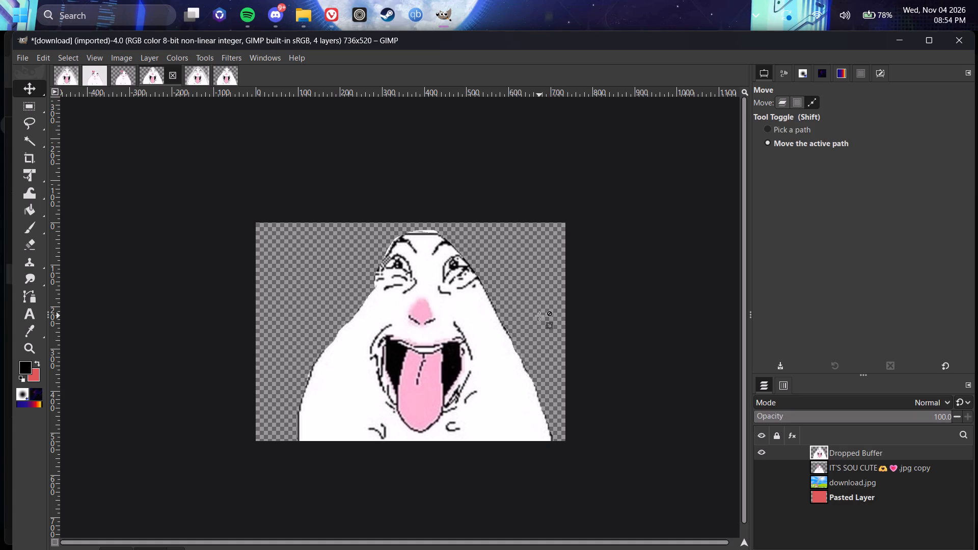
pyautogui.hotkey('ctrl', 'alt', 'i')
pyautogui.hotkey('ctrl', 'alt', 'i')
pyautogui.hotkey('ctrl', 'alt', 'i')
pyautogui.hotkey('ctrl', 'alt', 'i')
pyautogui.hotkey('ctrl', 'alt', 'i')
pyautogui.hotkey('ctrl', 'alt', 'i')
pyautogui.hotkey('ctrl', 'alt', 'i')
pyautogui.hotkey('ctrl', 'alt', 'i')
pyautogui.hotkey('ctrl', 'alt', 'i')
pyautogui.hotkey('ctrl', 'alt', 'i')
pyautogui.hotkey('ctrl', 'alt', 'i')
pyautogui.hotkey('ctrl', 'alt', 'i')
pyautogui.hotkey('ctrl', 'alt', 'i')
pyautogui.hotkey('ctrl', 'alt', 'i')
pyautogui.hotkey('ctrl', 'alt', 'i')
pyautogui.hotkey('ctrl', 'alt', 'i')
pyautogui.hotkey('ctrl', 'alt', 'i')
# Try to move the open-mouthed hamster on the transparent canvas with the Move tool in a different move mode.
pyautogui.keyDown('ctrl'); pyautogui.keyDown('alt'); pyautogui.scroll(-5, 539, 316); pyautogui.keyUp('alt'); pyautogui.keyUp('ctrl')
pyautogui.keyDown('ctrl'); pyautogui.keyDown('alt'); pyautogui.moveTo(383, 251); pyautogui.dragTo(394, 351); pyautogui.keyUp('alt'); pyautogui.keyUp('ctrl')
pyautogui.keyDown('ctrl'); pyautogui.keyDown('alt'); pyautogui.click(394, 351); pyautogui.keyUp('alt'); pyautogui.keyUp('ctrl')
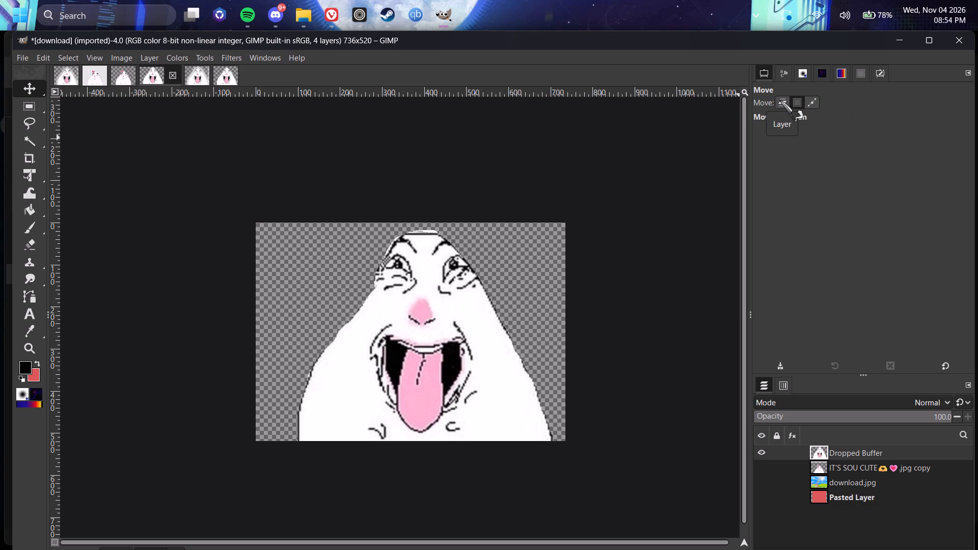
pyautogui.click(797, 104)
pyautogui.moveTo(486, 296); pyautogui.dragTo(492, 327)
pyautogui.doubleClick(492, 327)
# Activate Fuzzy Select and make the download.jpg landscape layer visible again behind the hamster.
pyautogui.click(32, 108)
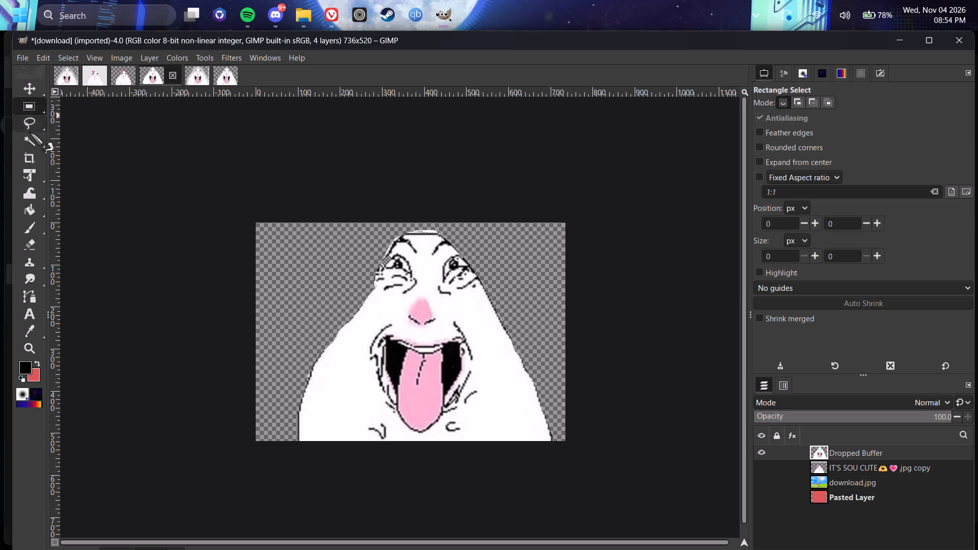
pyautogui.click(30, 132)
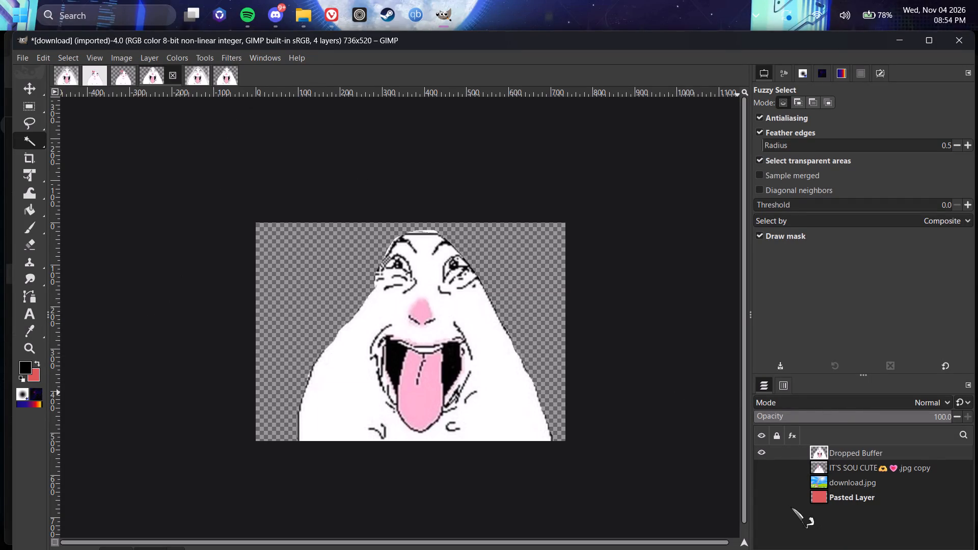
pyautogui.click(763, 484)
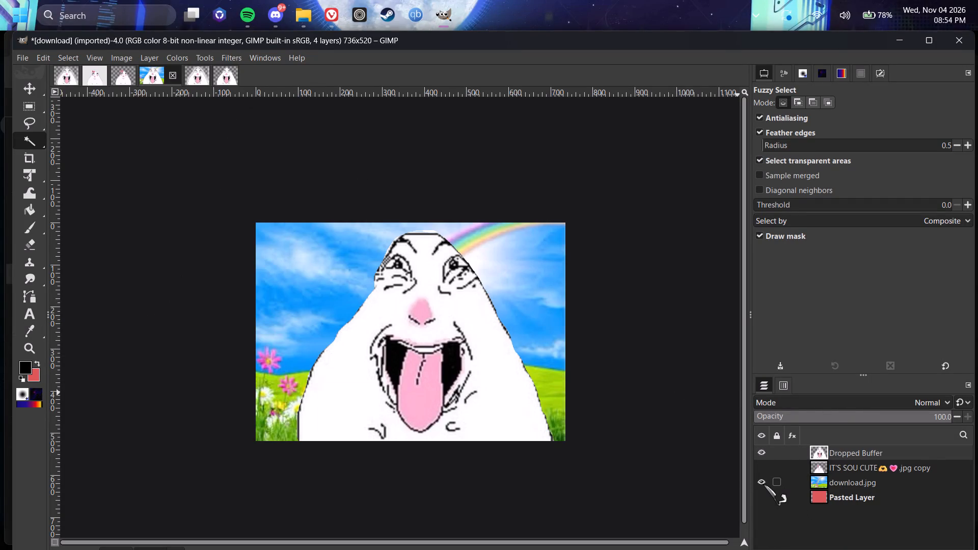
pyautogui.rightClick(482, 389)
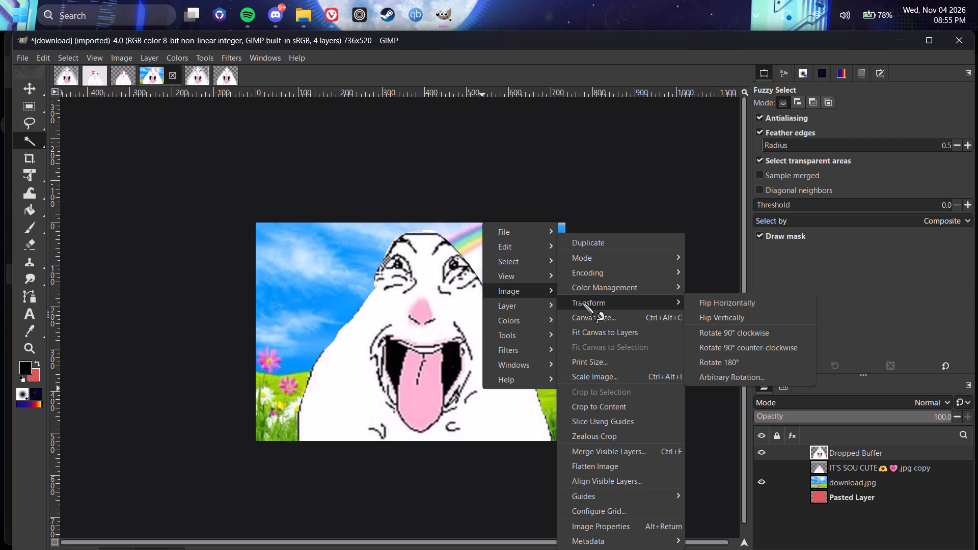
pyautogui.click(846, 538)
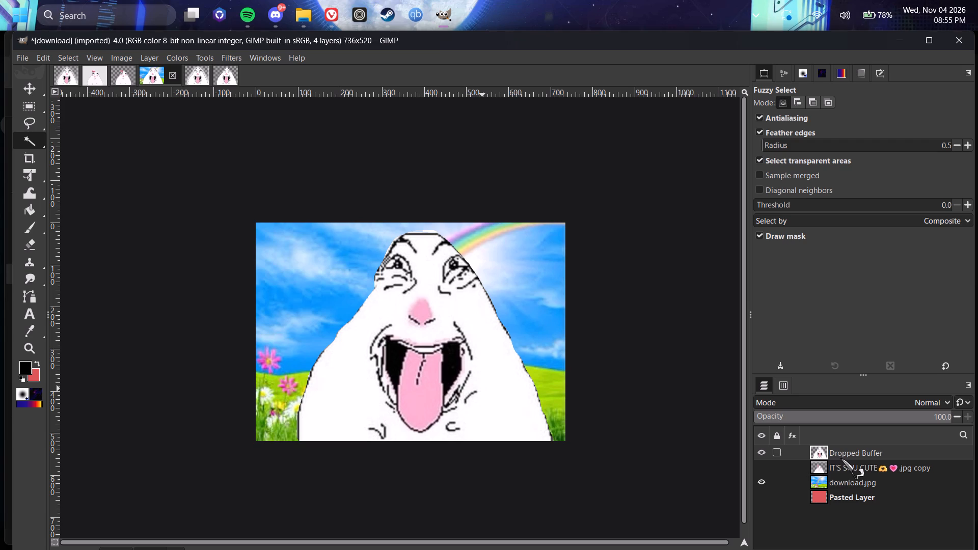
# Copy the cut-out hamster from the Hamter image and fuzzy-select a spot beside its pink nose.
pyautogui.click(222, 75)
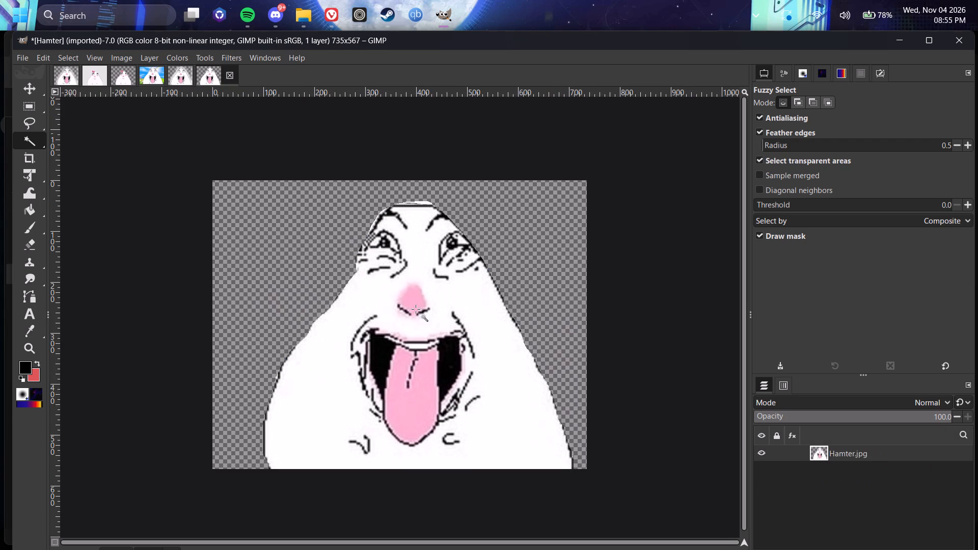
pyautogui.keyDown('ctrl'); pyautogui.scroll(-10, 439, 341); pyautogui.keyUp('ctrl')
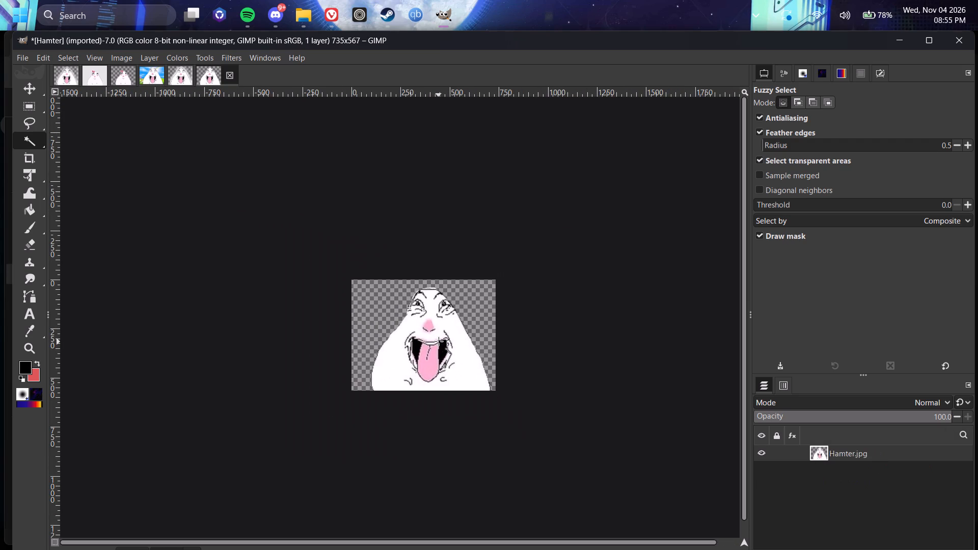
pyautogui.hotkey('ctrl', 'c')
pyautogui.click(422, 321)
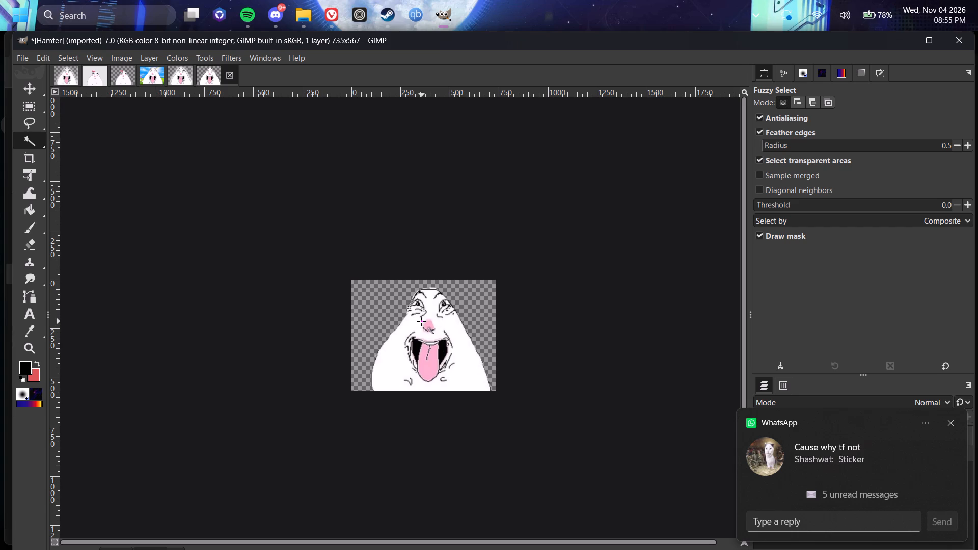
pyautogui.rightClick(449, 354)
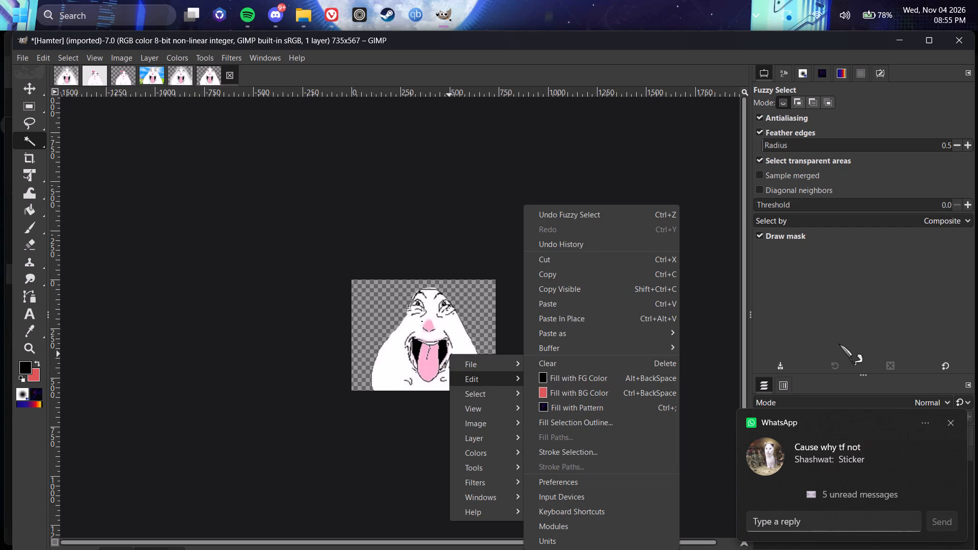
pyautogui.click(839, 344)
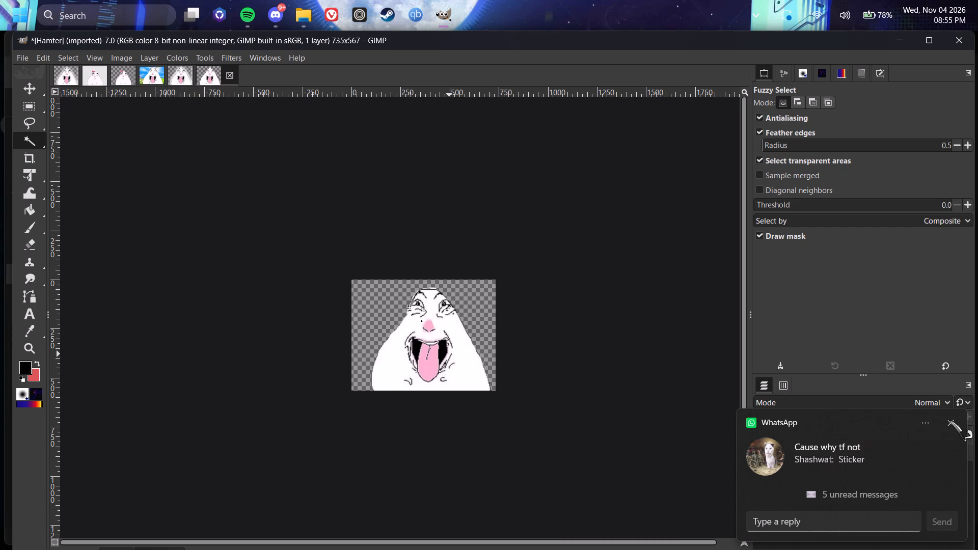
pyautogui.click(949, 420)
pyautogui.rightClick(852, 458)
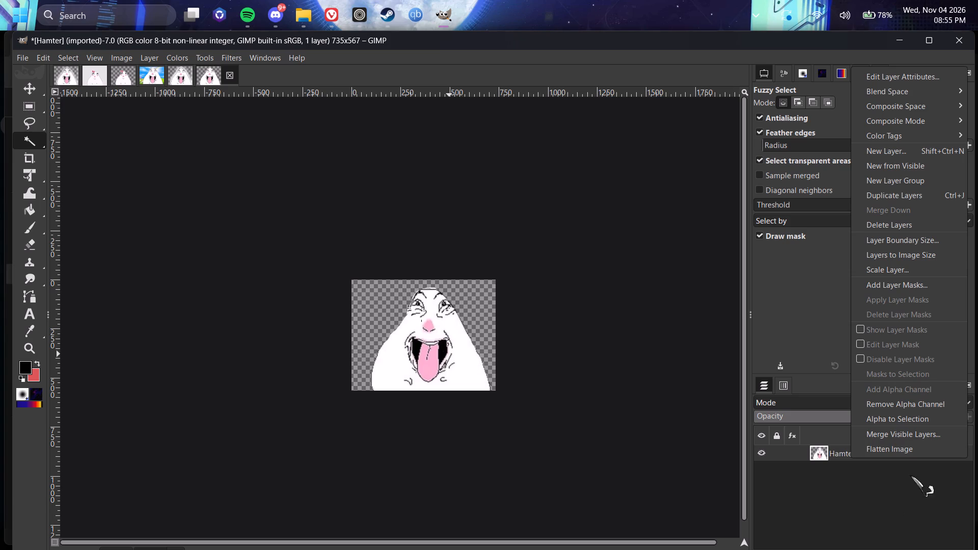
# Return to the rainbow landscape image with the hamster layers.
pyautogui.click(153, 73)
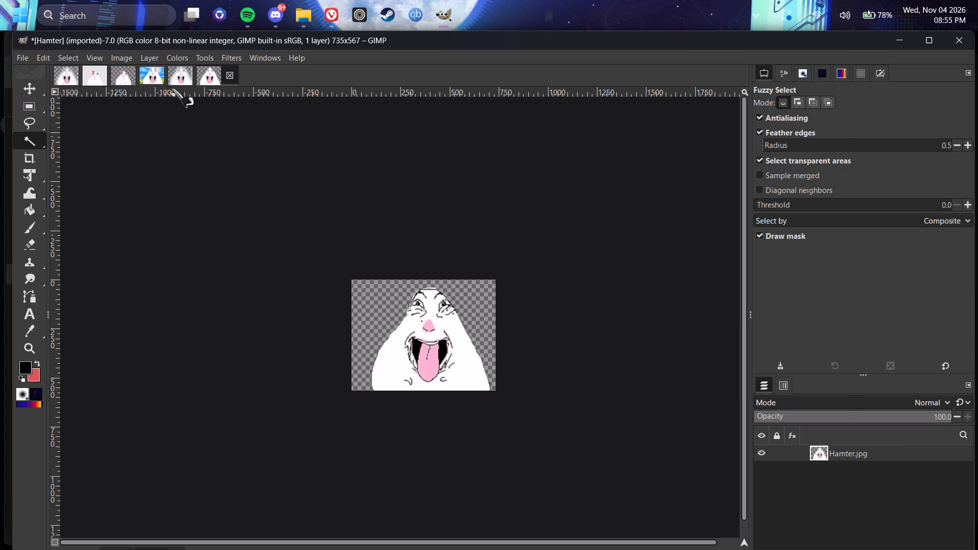
pyautogui.click(158, 79)
pyautogui.rightClick(911, 448)
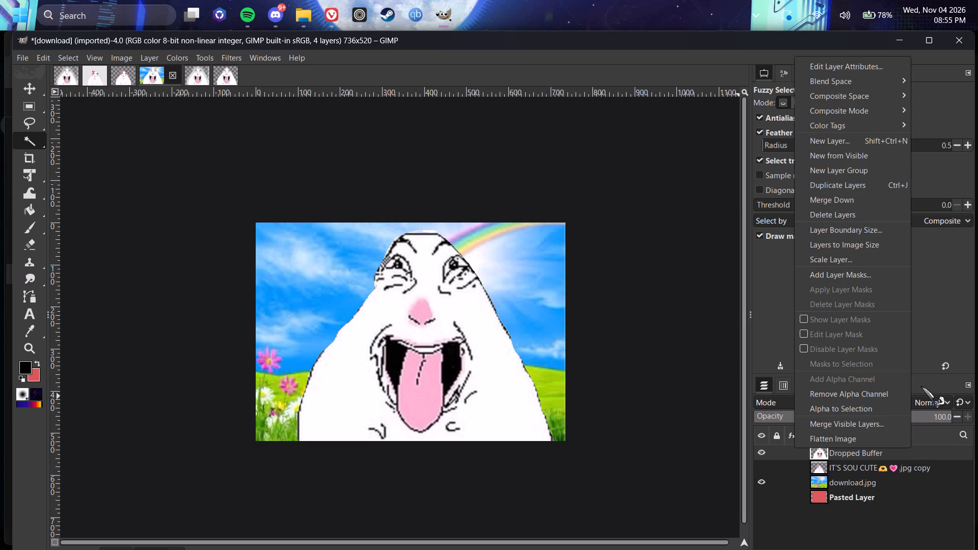
pyautogui.click(913, 350)
# Make the IT'S SOU CUTE .jpg copy layer active and visible, and hide the Dropped Buffer layer.
pyautogui.click(891, 475)
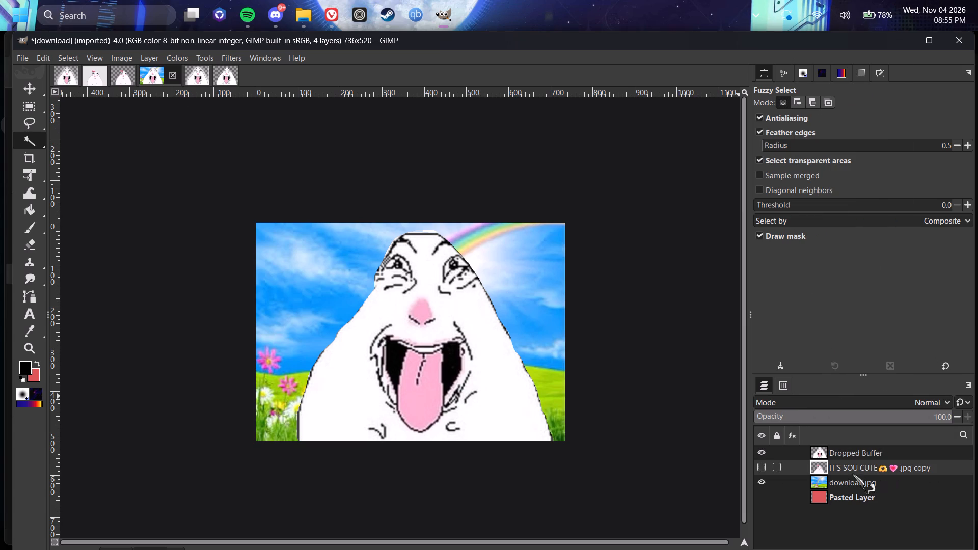
pyautogui.click(760, 449)
pyautogui.click(763, 469)
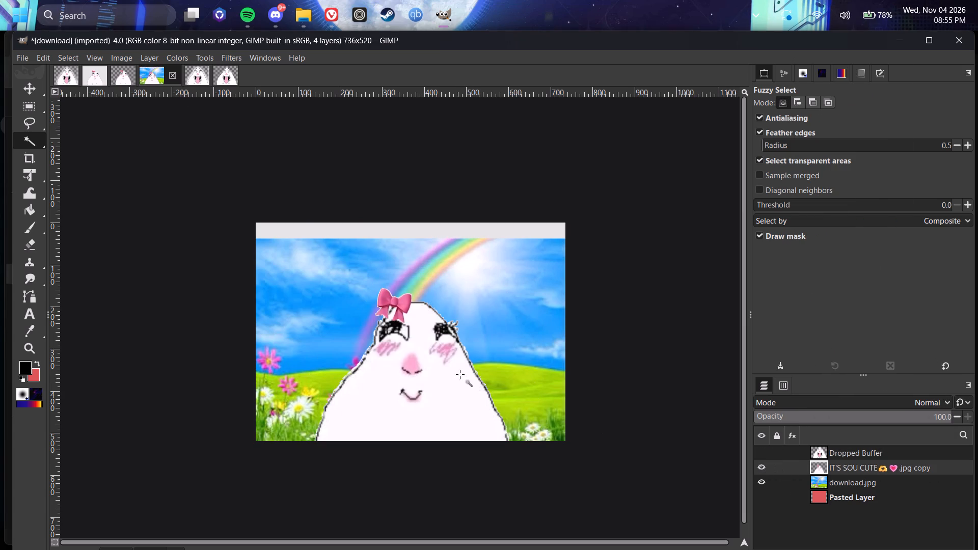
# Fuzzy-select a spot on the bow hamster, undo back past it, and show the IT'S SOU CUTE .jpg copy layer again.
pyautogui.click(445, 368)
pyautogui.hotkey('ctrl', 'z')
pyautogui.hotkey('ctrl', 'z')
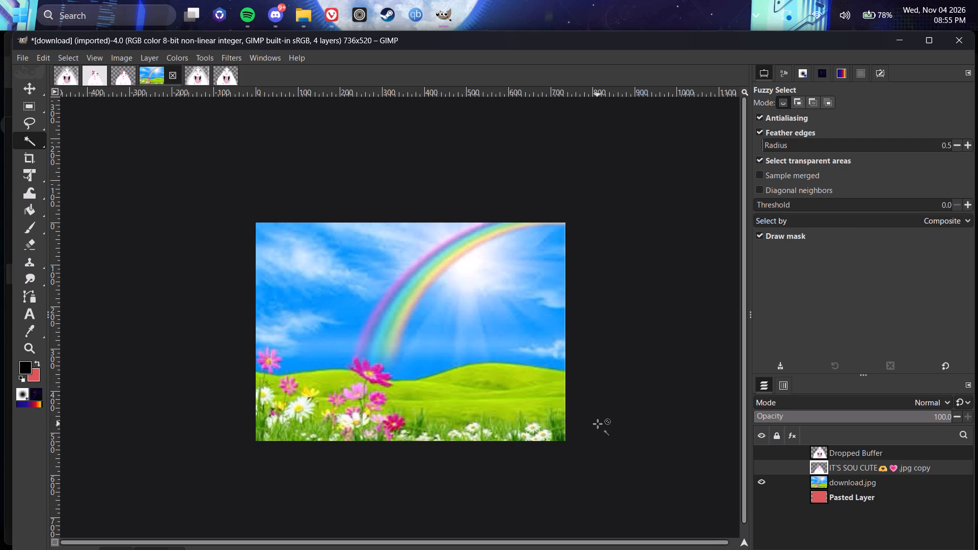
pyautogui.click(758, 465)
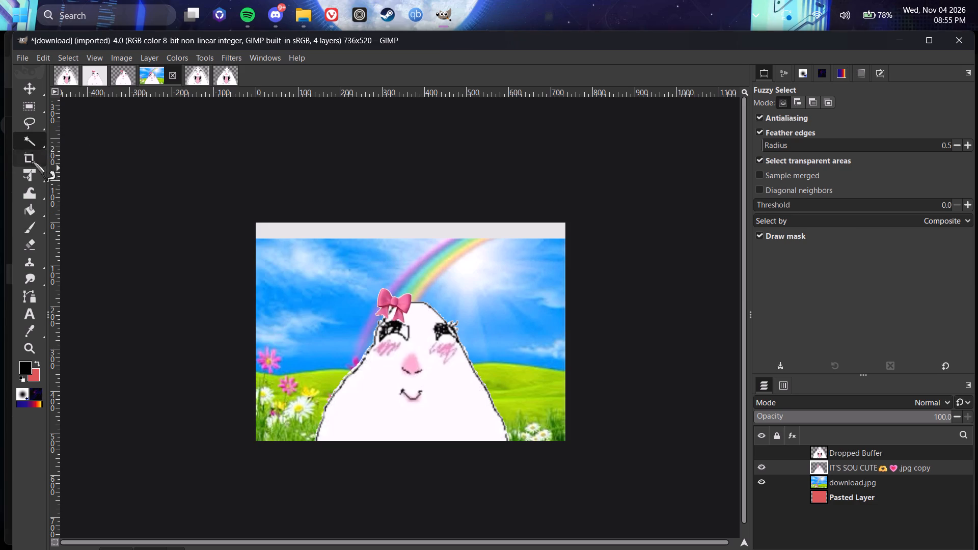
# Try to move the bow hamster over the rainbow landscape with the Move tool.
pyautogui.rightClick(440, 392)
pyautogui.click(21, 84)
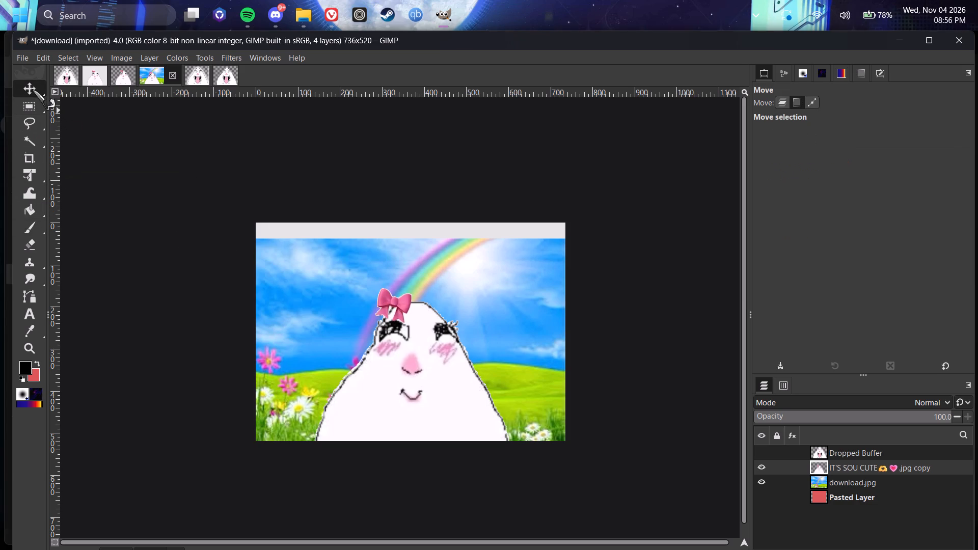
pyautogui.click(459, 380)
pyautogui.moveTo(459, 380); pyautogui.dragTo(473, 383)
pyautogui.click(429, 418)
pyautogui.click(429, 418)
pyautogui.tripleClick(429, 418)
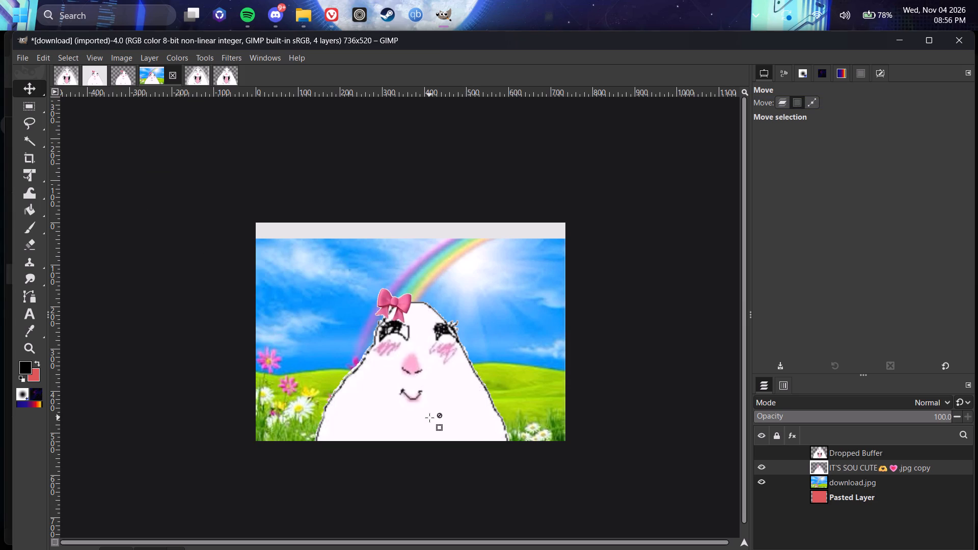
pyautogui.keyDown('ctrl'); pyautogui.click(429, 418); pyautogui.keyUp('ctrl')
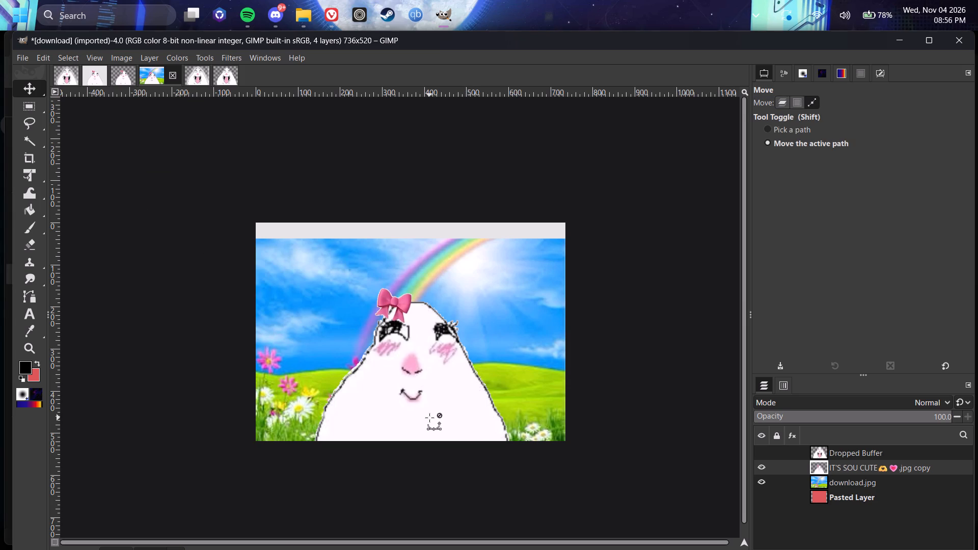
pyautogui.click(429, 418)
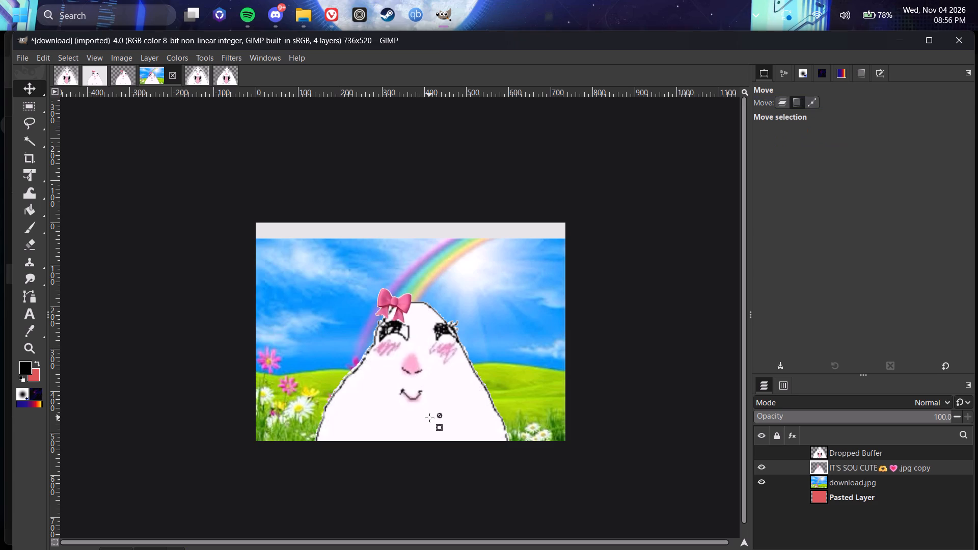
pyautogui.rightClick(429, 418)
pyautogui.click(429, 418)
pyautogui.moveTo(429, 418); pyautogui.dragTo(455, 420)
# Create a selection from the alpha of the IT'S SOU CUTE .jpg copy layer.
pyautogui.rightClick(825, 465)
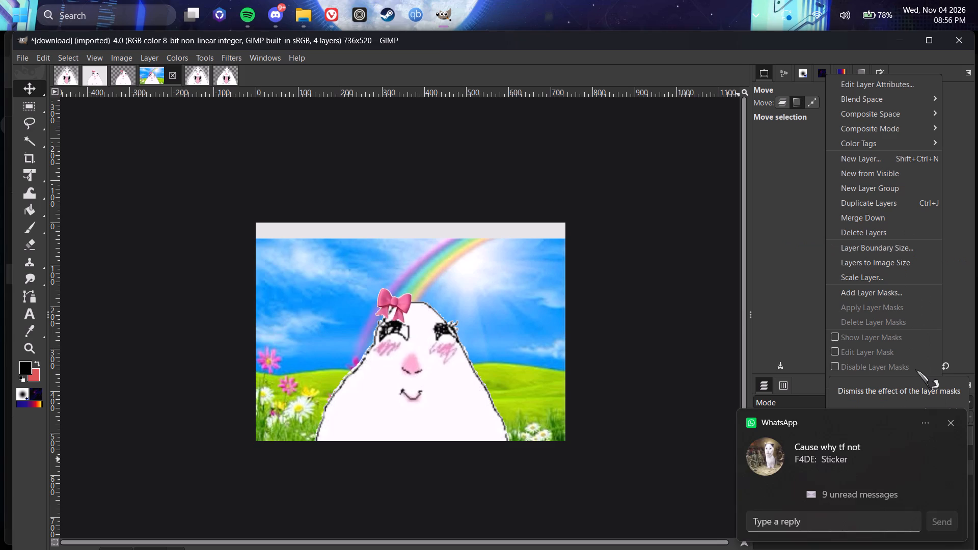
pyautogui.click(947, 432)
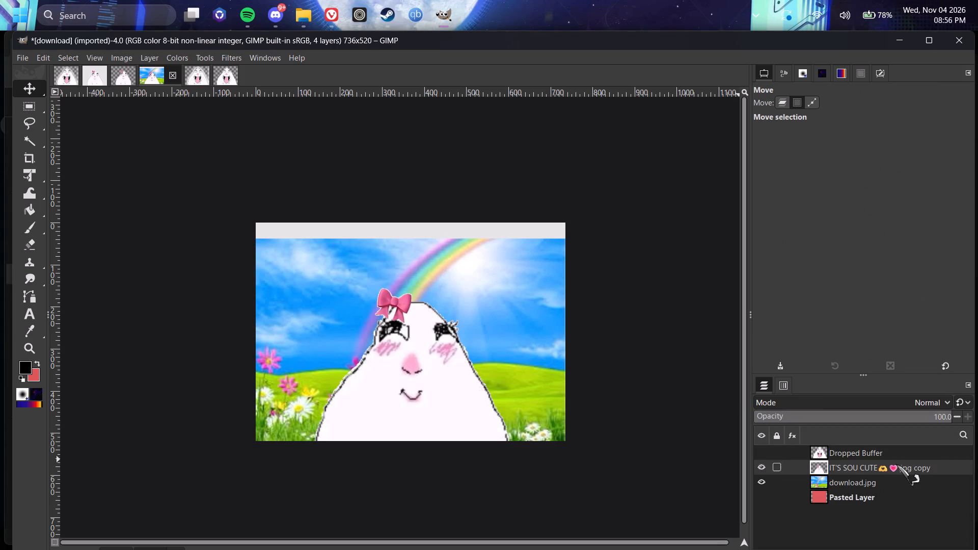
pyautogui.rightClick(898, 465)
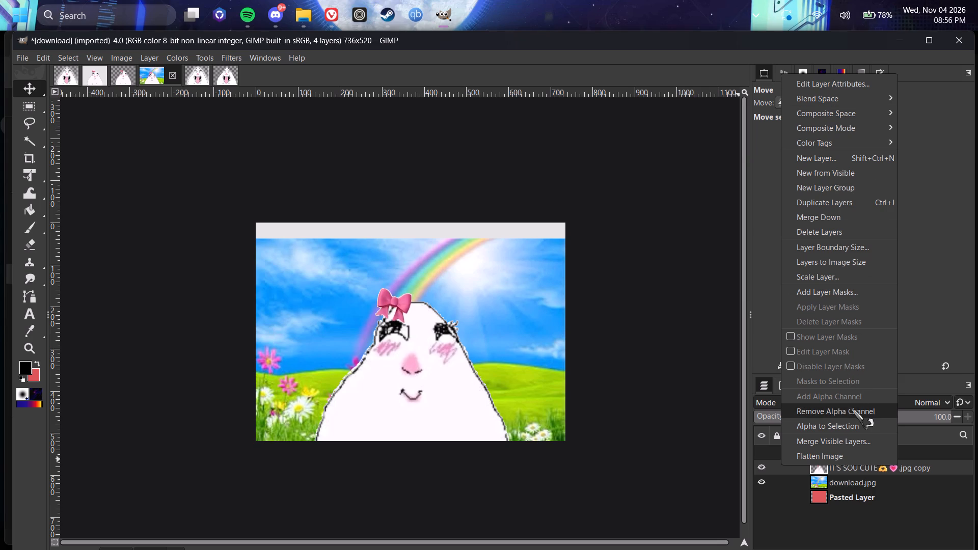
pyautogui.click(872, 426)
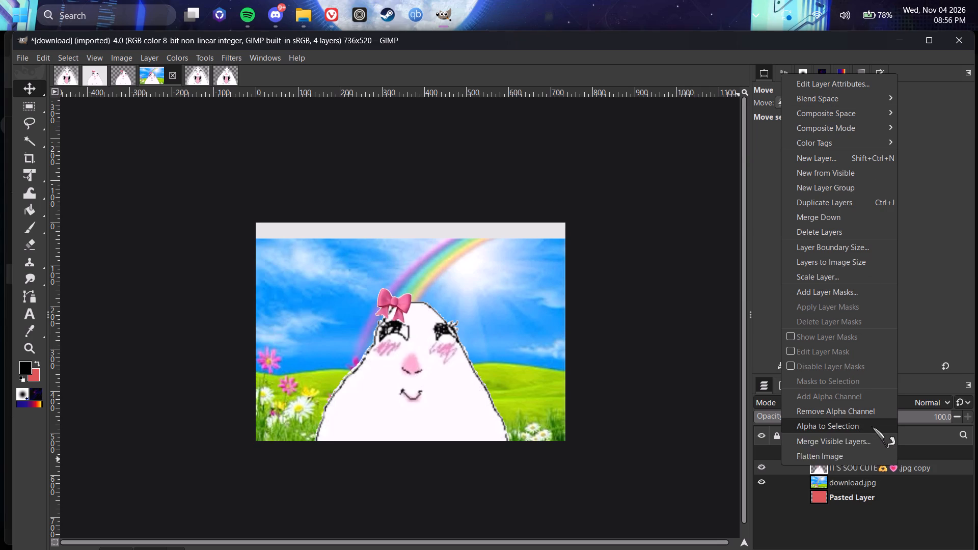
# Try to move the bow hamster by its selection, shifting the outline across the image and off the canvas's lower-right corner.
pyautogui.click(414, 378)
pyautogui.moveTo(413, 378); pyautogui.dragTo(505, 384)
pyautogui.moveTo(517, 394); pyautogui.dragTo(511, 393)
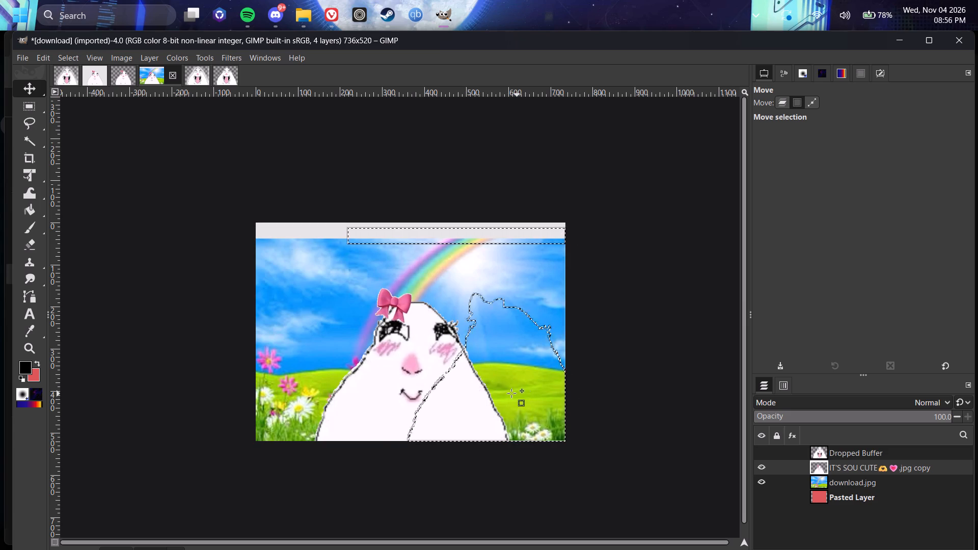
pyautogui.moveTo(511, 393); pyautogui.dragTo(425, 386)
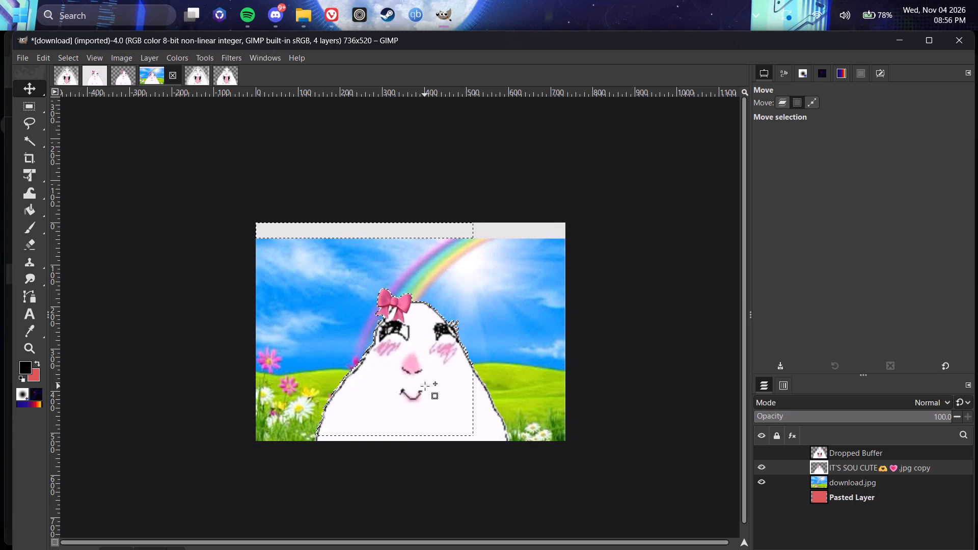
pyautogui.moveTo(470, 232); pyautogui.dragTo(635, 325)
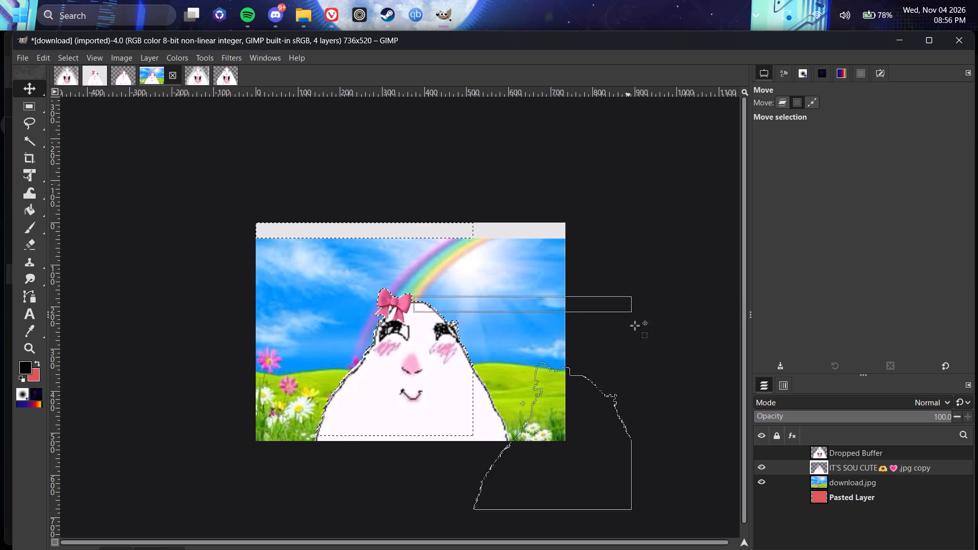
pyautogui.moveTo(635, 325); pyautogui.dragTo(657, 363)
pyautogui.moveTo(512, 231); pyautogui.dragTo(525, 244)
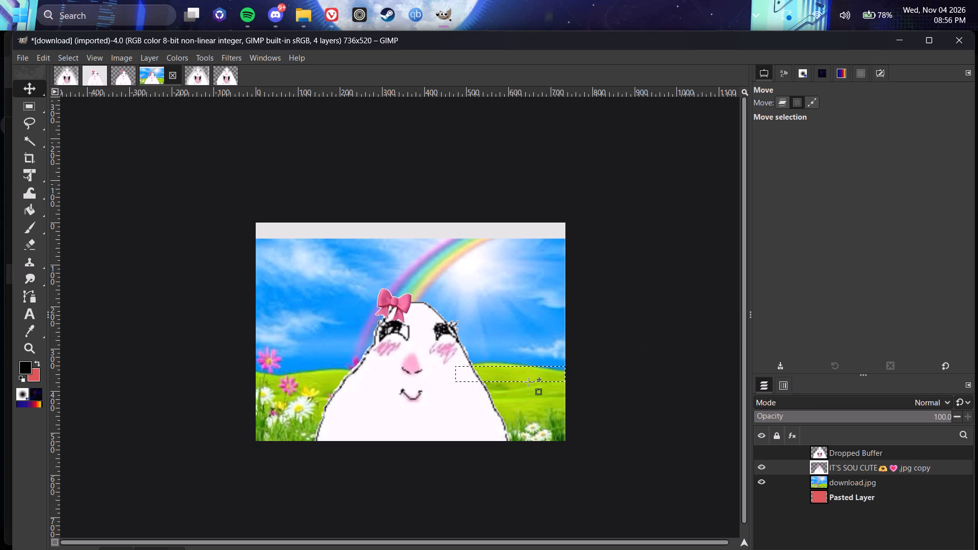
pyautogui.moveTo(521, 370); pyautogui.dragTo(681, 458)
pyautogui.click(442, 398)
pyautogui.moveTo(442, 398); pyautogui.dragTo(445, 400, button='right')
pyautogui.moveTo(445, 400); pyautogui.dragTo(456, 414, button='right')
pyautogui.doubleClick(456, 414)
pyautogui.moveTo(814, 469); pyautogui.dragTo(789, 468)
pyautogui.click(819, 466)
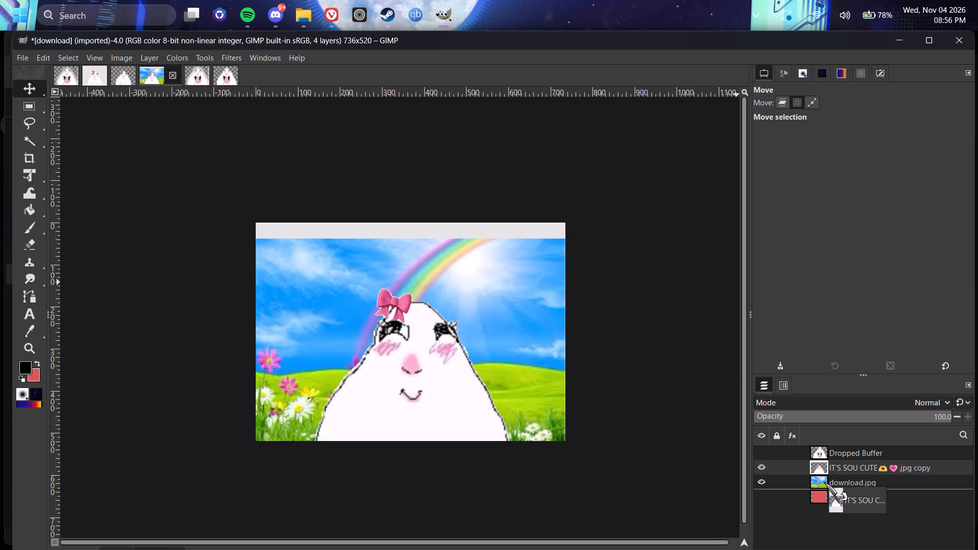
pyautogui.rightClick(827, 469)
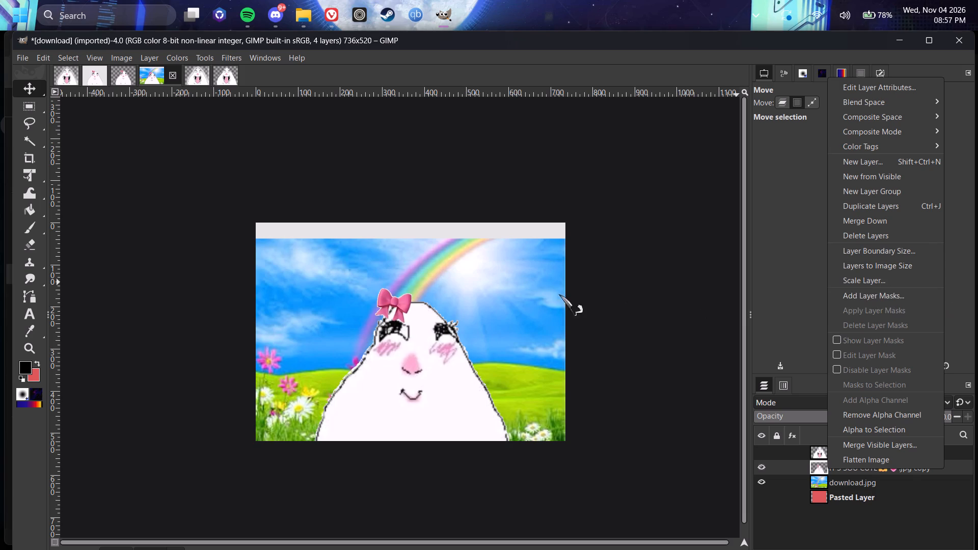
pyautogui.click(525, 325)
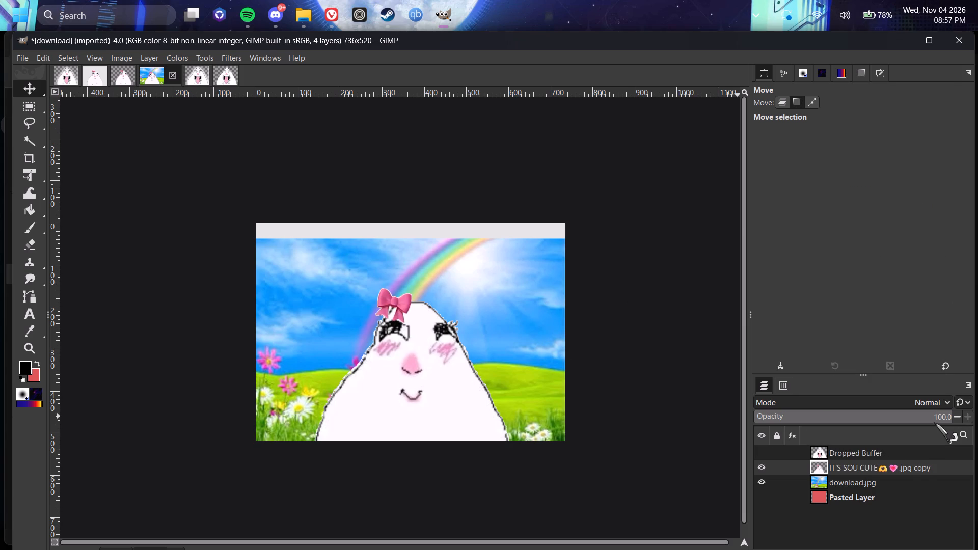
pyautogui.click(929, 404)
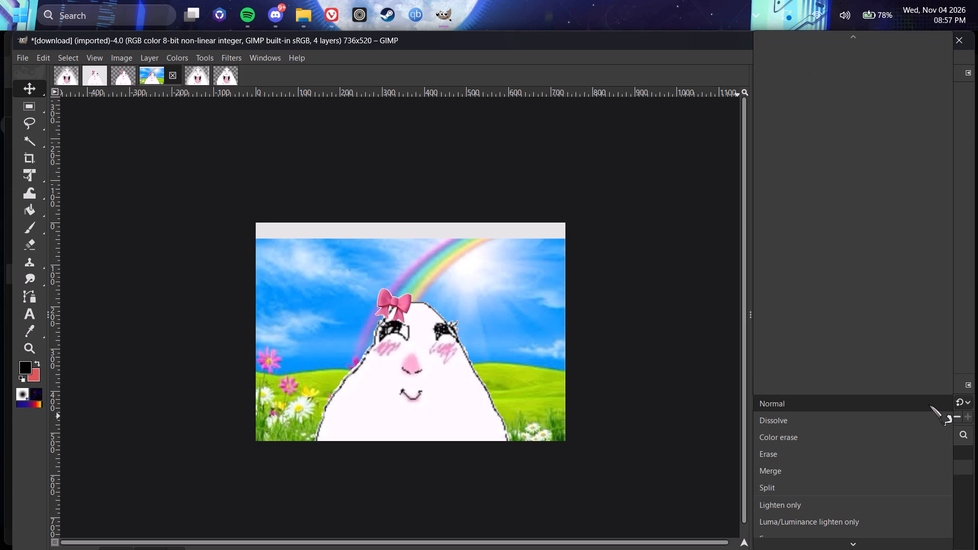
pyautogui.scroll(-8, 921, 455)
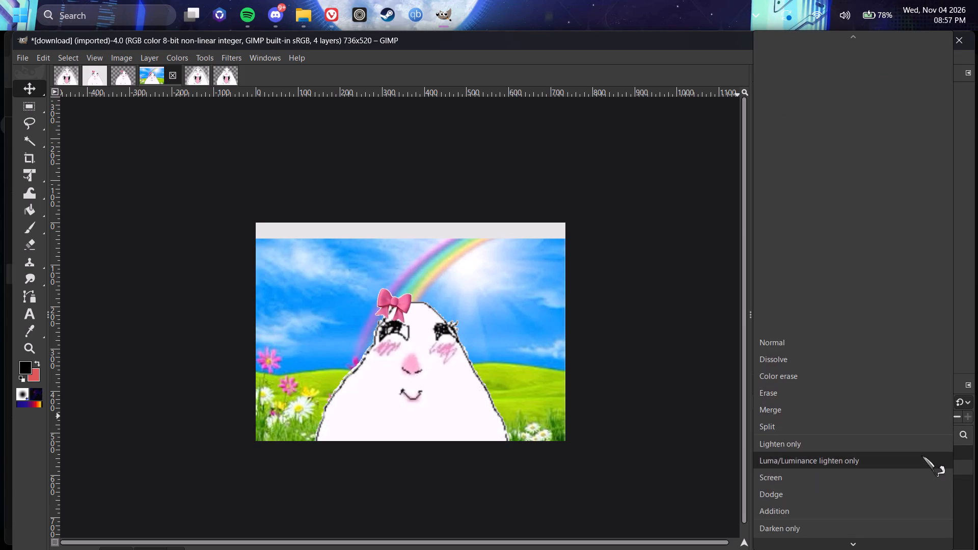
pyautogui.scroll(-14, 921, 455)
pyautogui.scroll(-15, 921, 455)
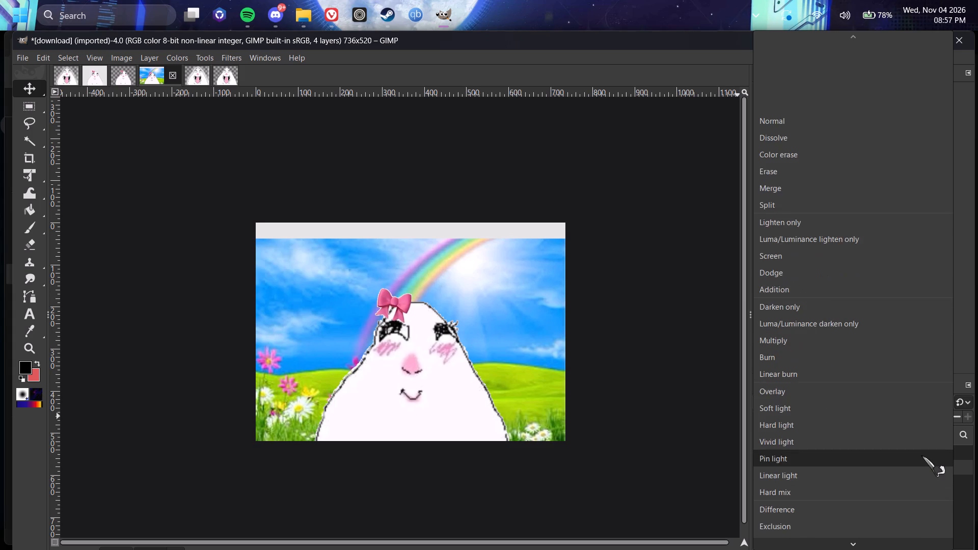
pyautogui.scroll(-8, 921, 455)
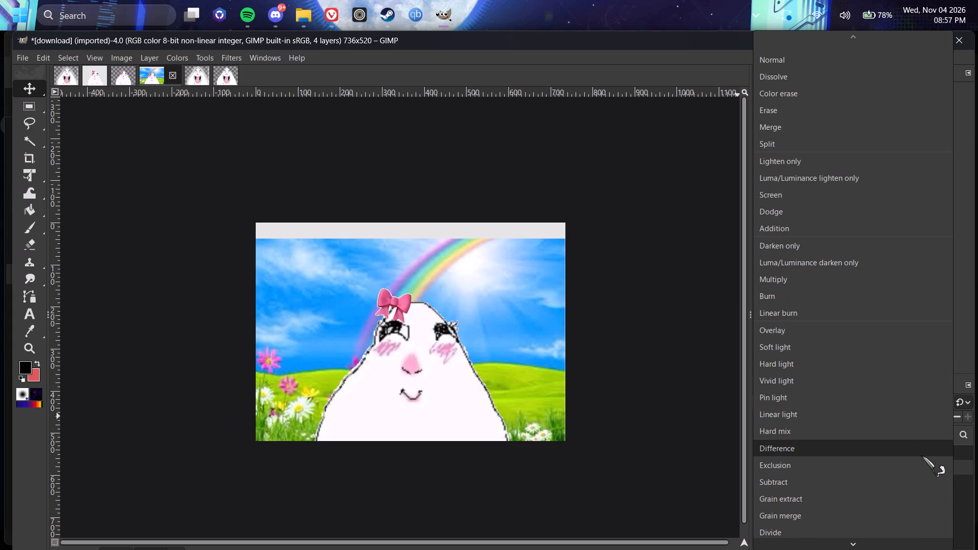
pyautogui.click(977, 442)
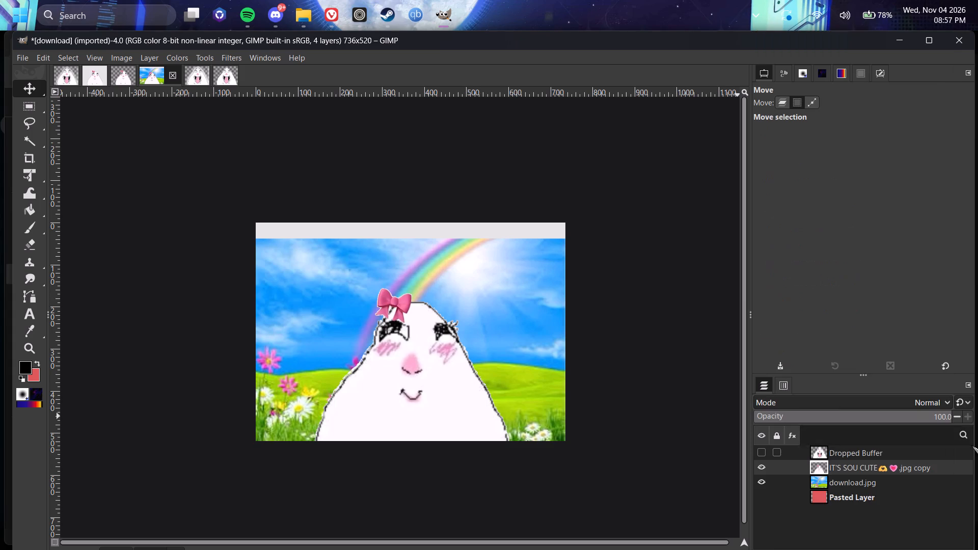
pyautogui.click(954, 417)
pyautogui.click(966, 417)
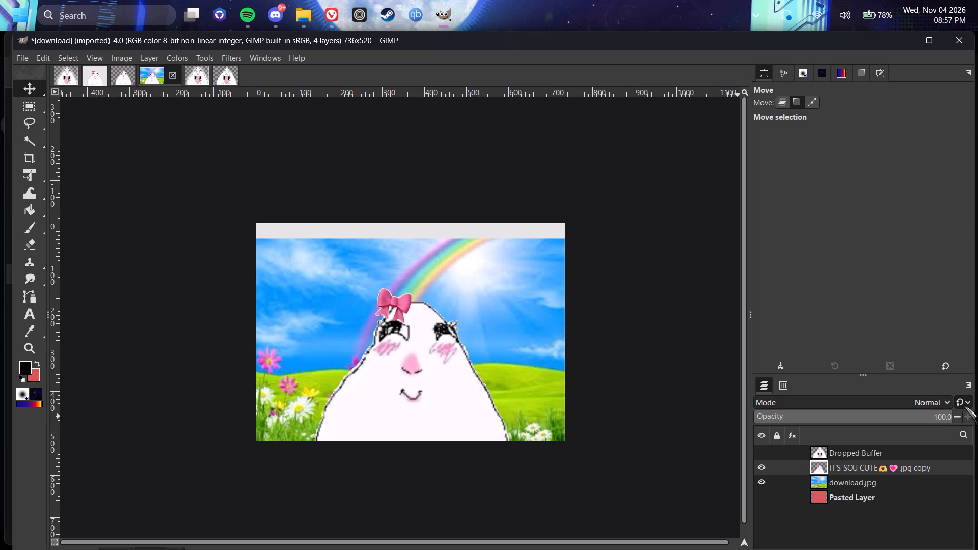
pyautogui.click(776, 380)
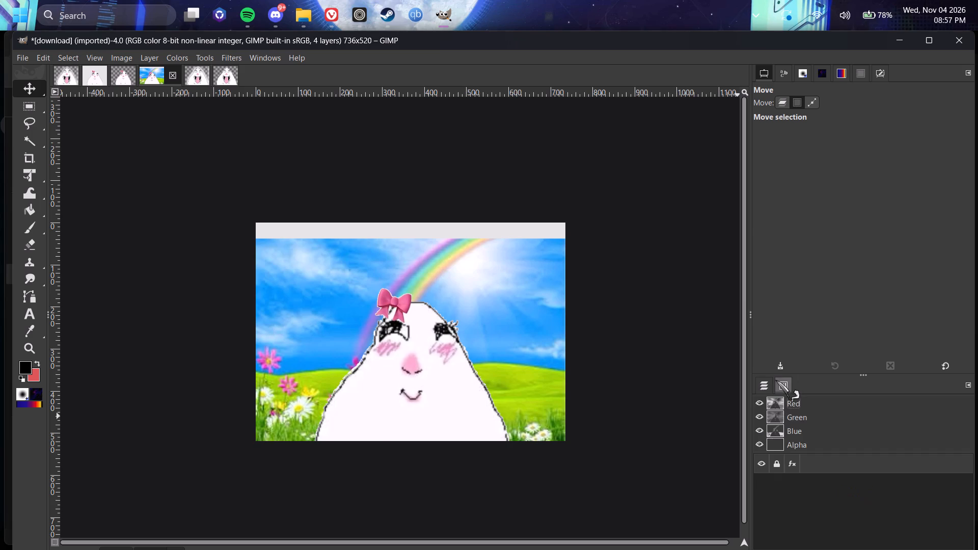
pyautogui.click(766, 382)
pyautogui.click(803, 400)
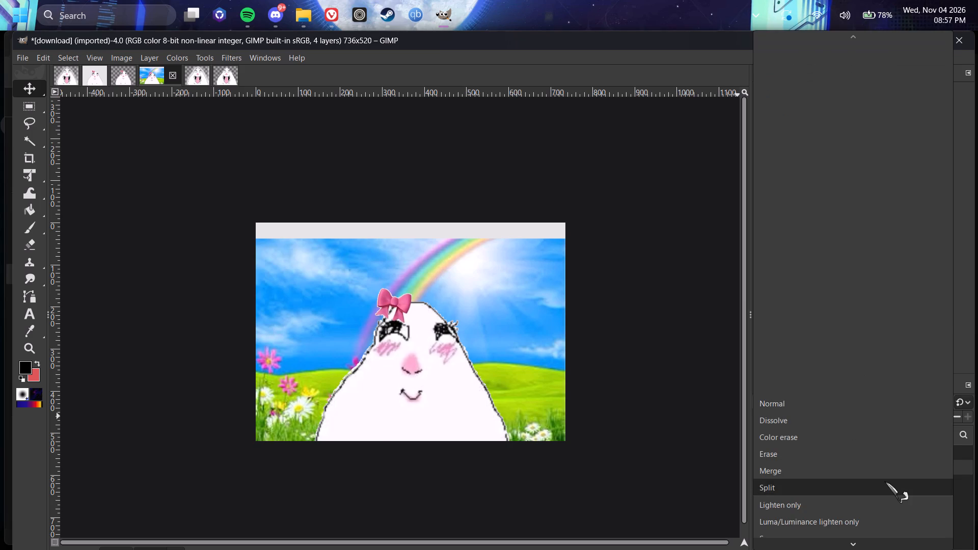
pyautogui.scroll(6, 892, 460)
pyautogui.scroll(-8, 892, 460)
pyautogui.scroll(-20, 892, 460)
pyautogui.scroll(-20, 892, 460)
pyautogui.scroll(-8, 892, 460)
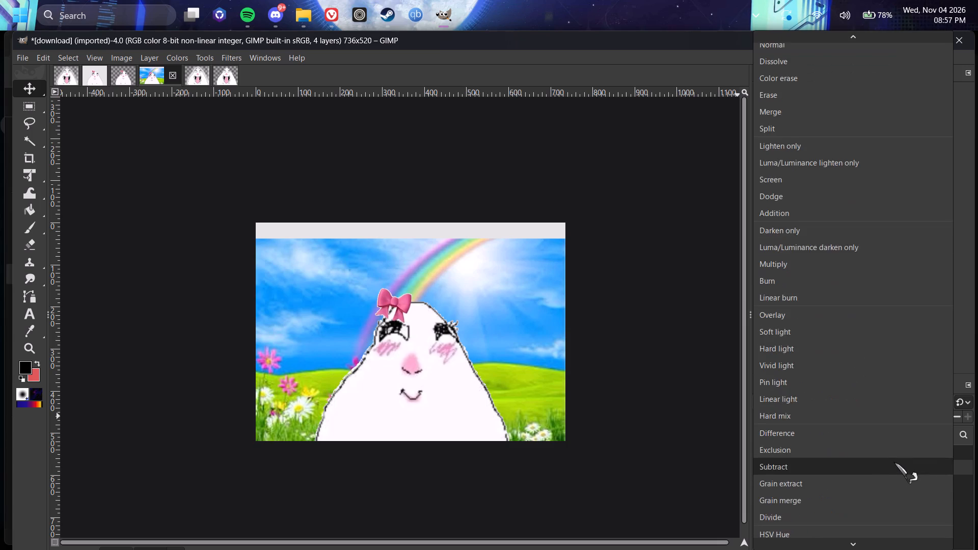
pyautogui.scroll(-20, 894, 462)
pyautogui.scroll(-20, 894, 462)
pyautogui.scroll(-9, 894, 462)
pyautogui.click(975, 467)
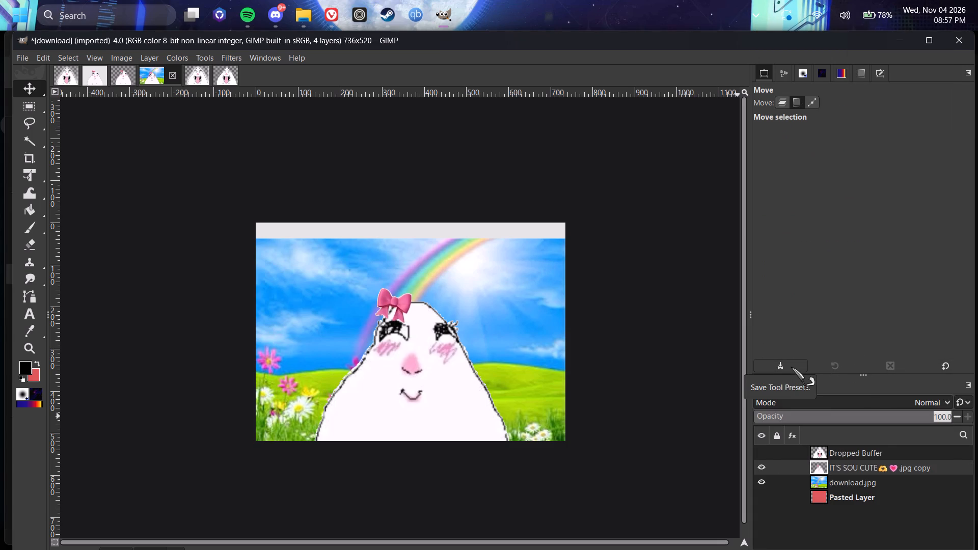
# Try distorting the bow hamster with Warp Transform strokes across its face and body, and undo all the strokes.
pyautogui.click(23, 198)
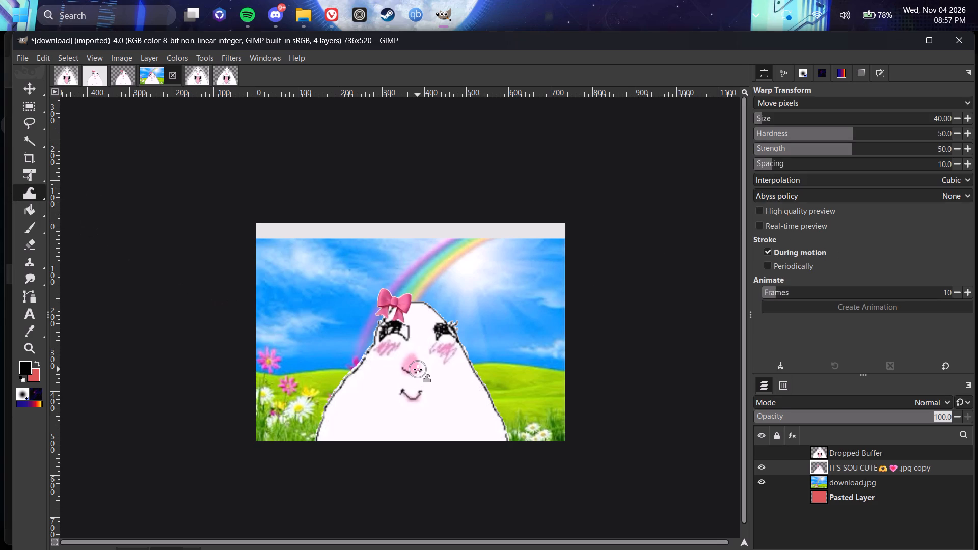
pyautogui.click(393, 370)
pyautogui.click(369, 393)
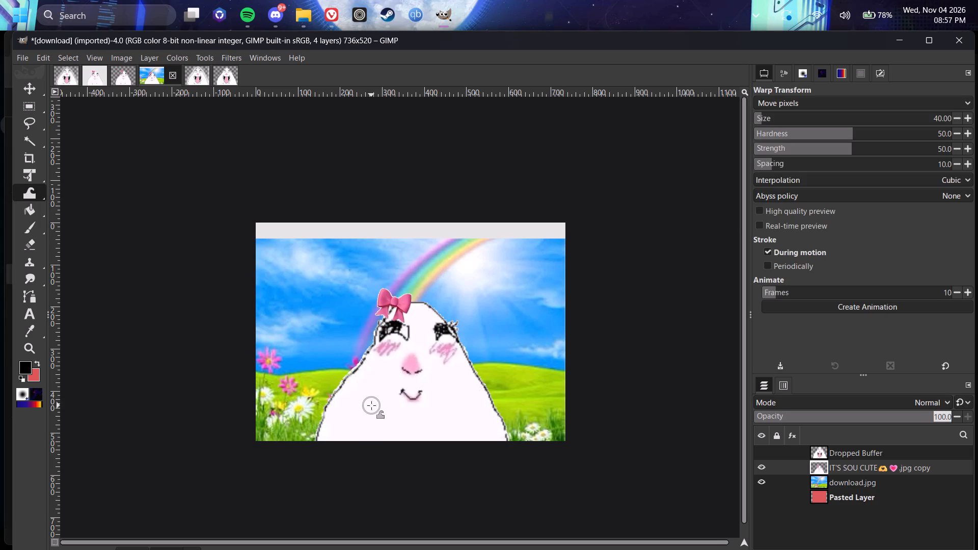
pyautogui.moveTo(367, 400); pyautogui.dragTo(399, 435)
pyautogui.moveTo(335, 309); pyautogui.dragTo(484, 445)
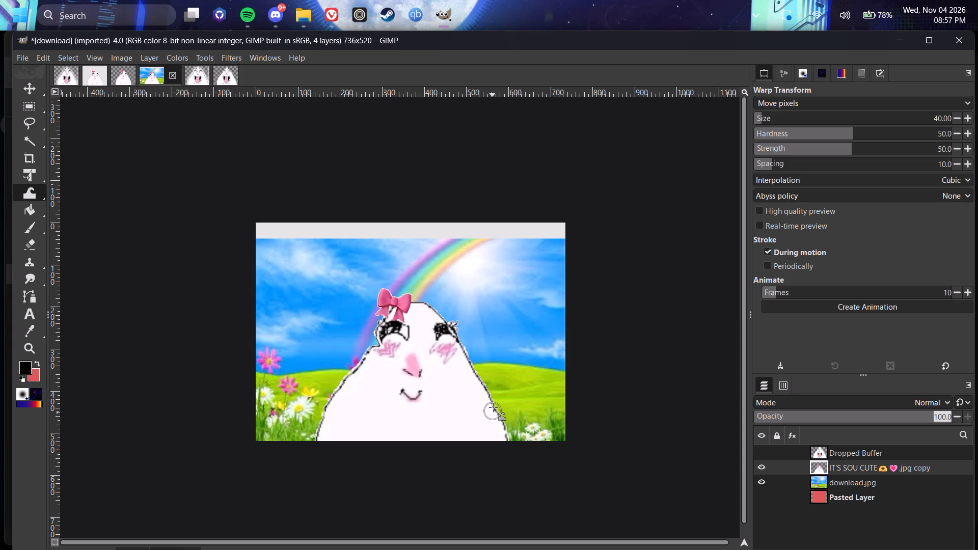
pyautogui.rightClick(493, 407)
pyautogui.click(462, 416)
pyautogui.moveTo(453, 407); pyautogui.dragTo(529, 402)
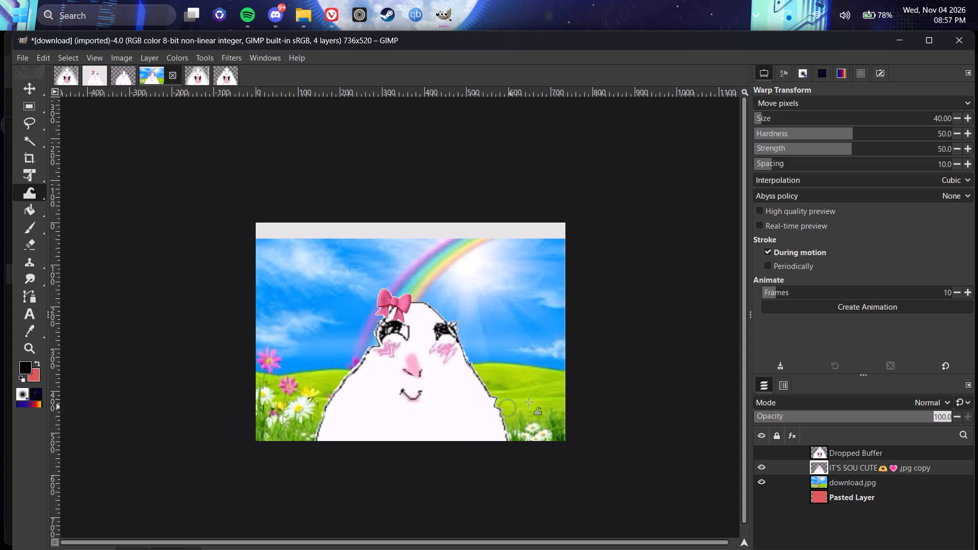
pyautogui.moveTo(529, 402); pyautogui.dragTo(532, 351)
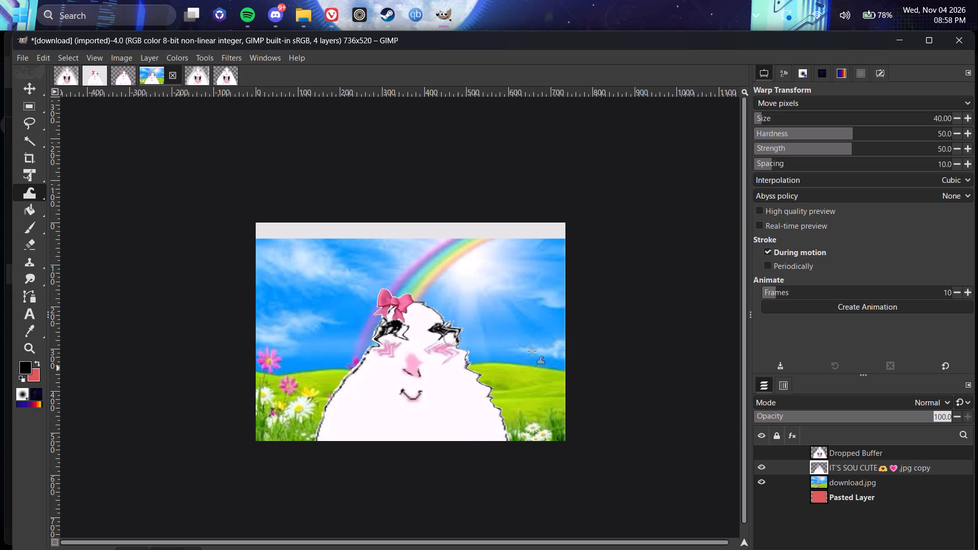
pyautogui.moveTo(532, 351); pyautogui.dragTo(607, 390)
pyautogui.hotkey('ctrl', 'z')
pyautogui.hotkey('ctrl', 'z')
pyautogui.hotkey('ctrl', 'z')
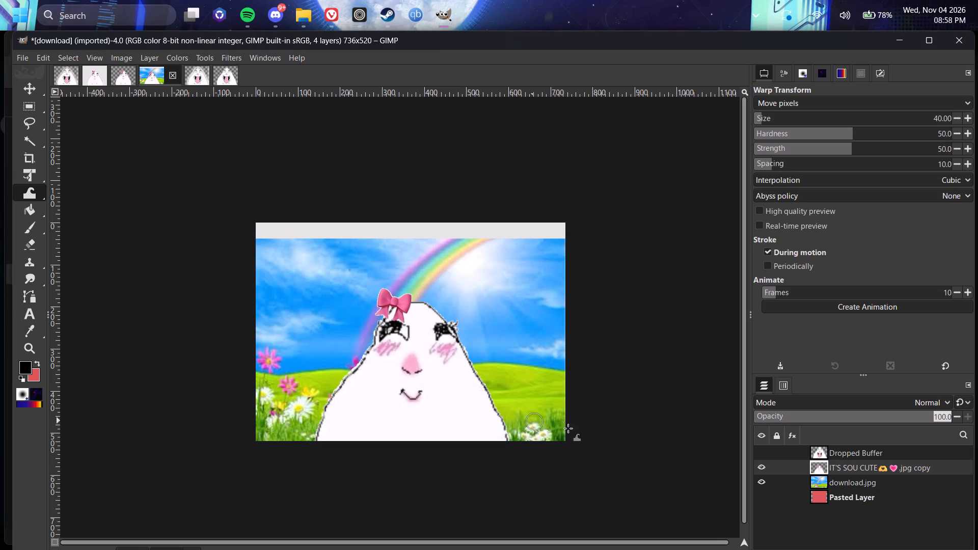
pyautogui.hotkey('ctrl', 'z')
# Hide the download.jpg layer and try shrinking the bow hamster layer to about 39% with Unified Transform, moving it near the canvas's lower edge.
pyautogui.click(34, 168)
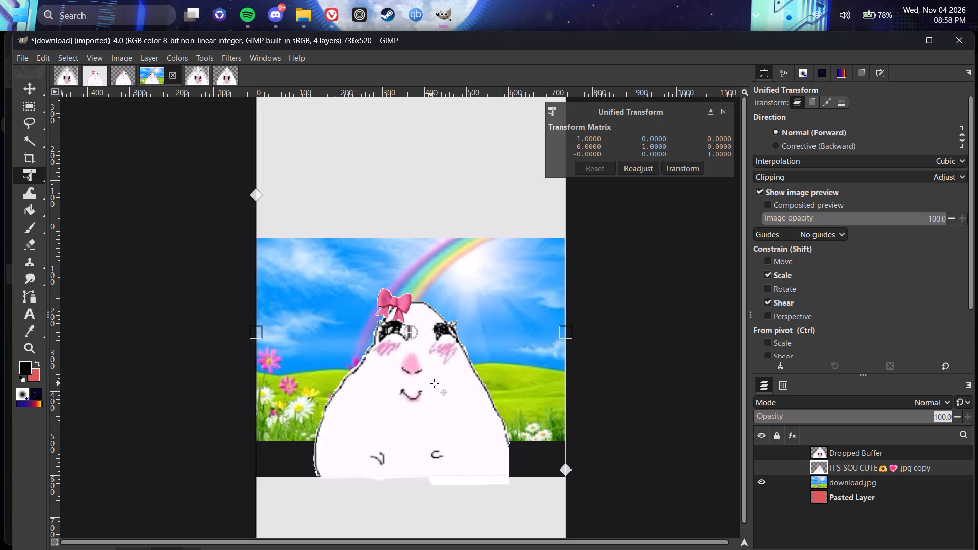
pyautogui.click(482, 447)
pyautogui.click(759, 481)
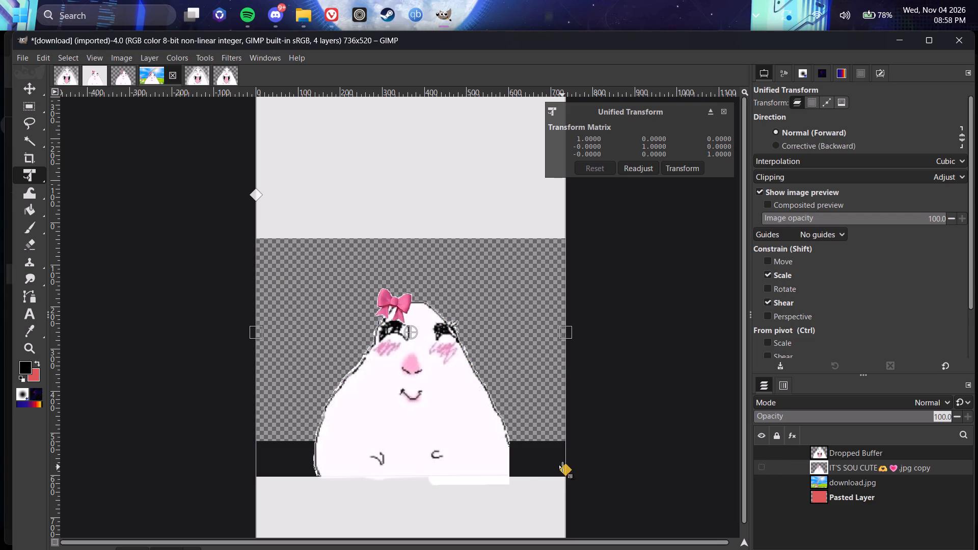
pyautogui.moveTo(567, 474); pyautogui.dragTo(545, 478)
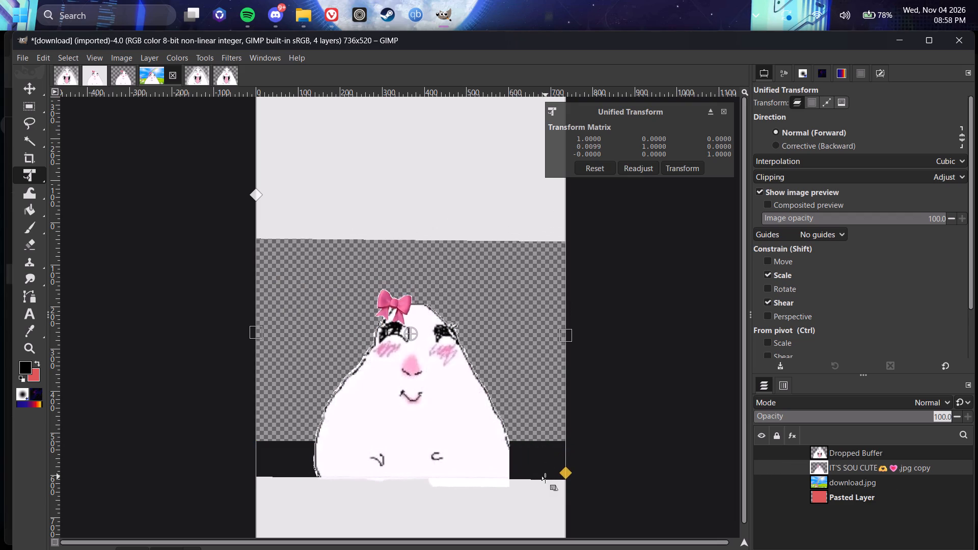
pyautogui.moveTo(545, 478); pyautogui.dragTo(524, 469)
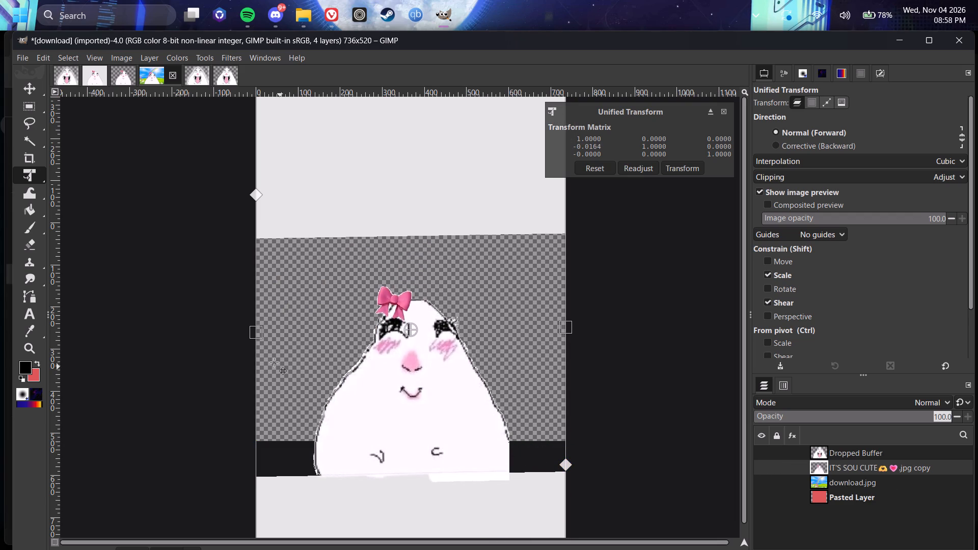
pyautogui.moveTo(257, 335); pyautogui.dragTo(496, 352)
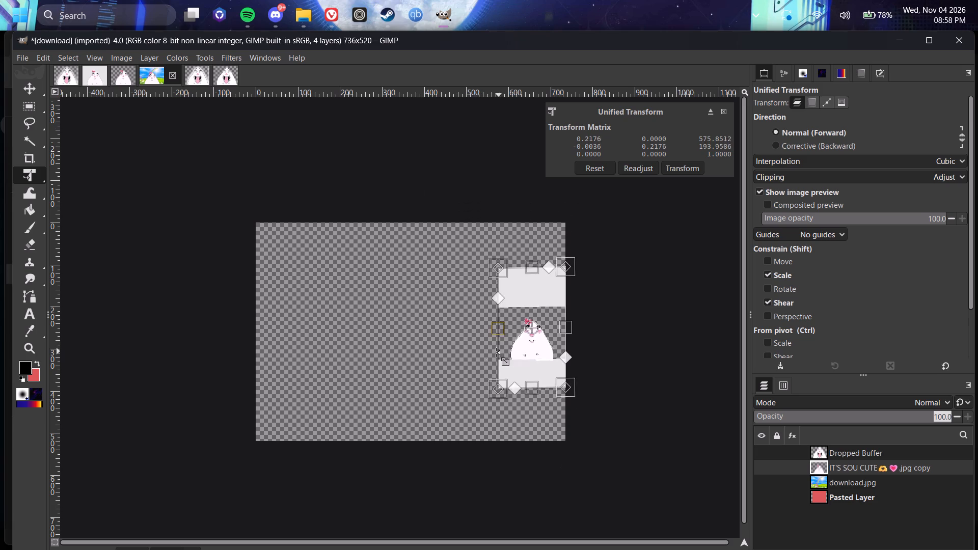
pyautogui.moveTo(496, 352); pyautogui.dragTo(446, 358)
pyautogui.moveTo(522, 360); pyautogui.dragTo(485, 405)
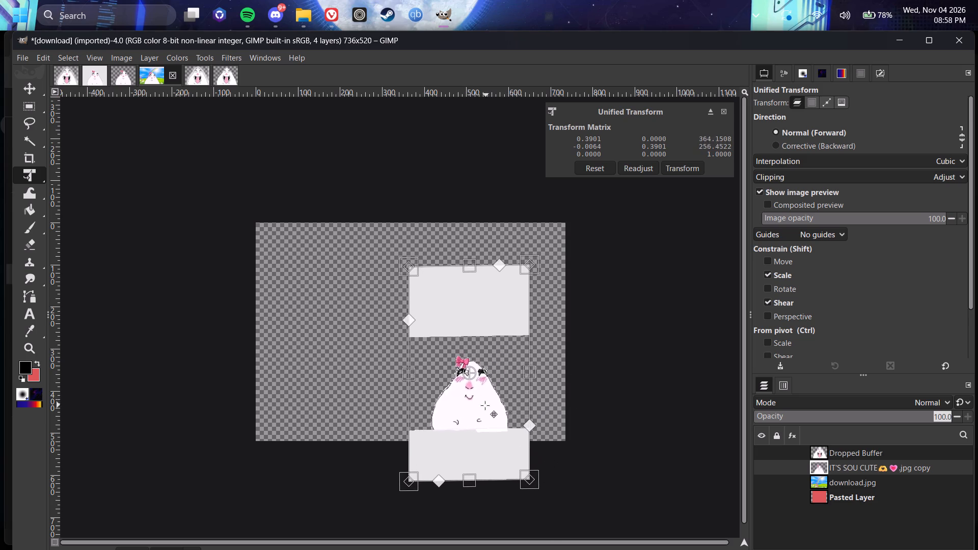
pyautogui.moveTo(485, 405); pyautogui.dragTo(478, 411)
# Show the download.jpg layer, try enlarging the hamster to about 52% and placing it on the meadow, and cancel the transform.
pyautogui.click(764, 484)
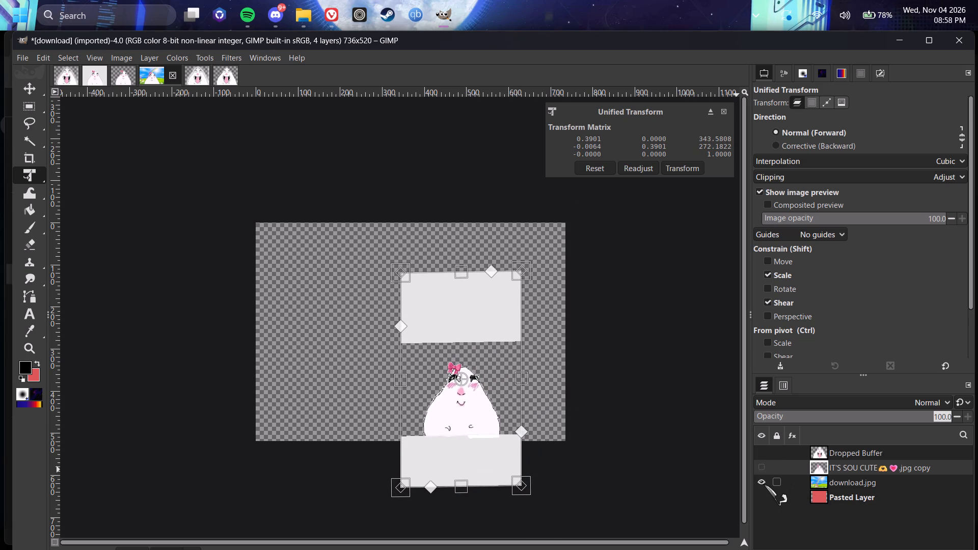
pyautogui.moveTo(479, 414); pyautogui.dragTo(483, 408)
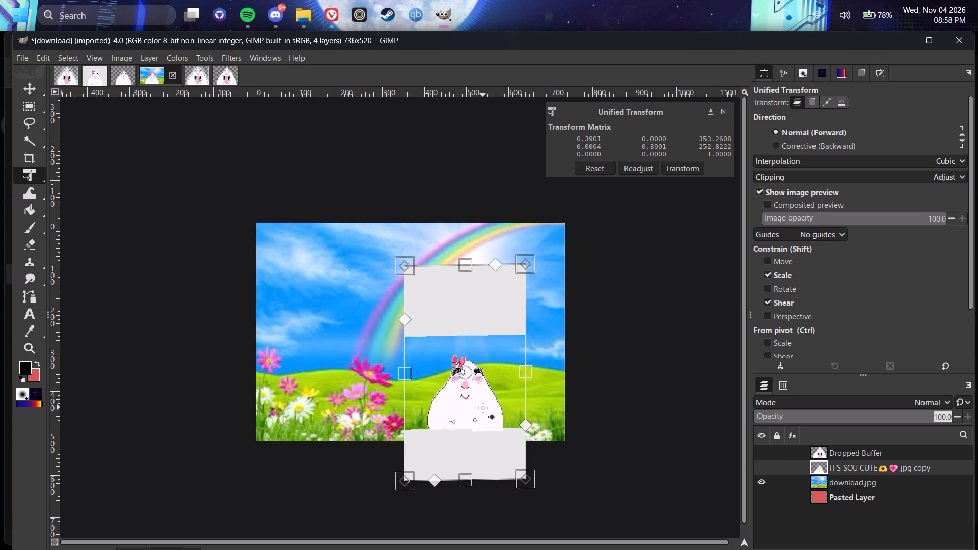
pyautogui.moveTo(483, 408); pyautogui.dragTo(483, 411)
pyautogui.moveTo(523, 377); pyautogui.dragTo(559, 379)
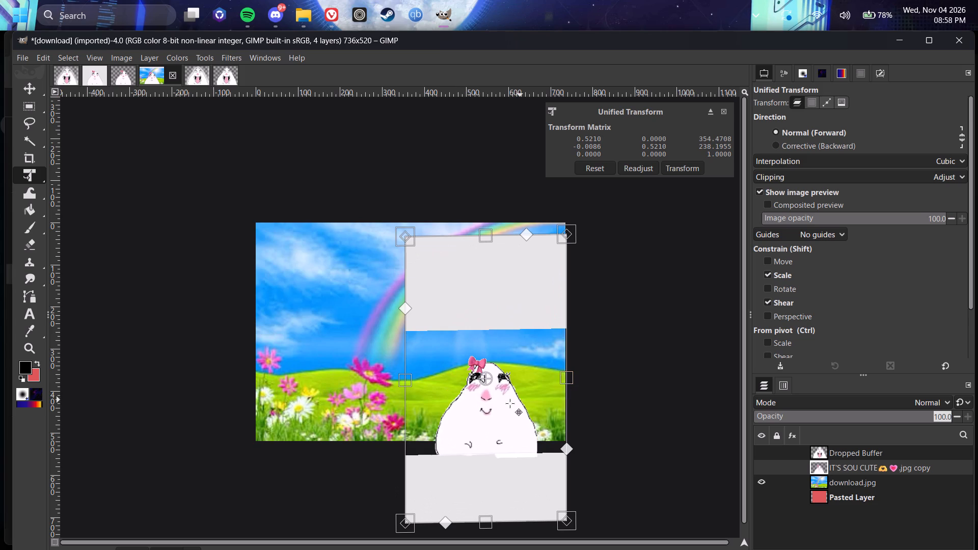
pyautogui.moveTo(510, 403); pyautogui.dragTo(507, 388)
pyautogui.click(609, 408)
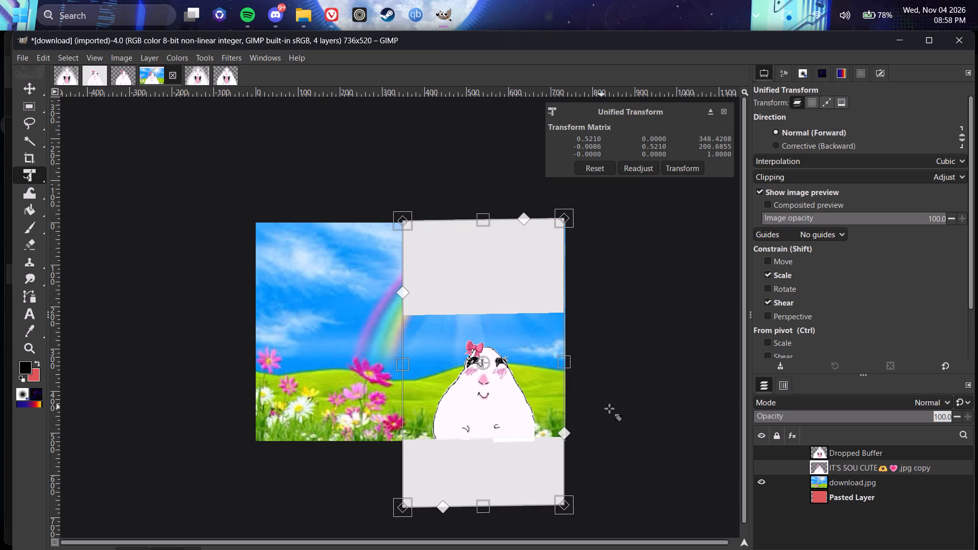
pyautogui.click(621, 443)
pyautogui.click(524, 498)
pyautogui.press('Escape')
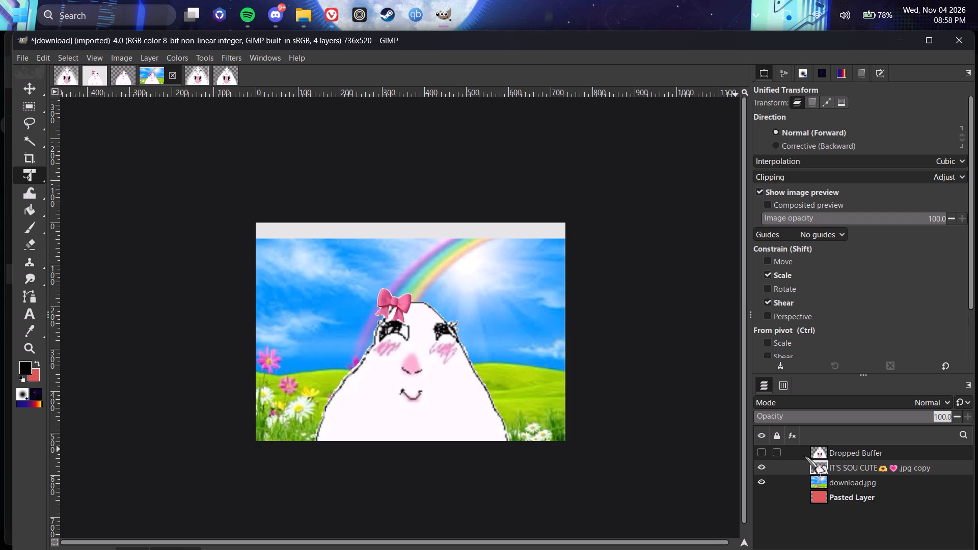
# Hide the download.jpg layer and shrink the bow hamster layer to about 64% with Unified Transform, against the canvas's right edge.
pyautogui.click(760, 480)
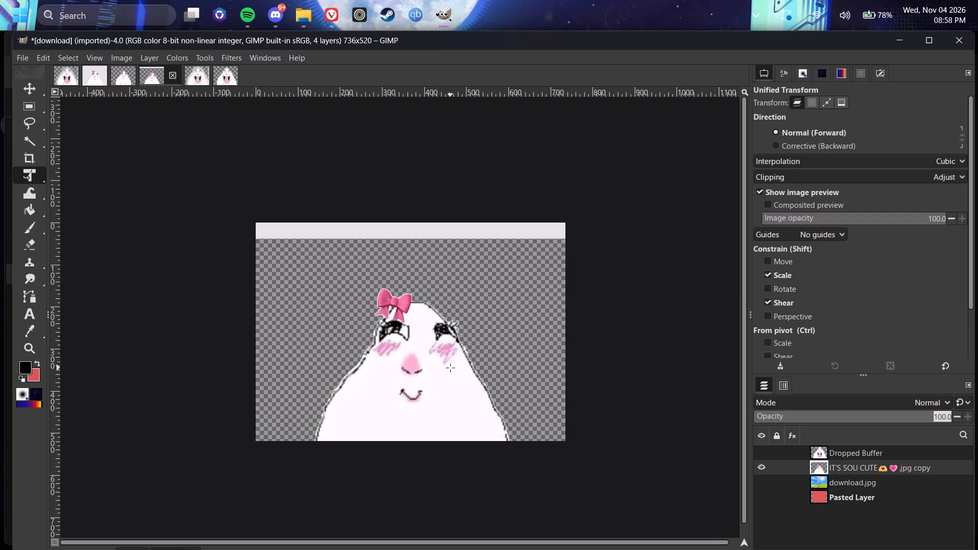
pyautogui.click(450, 368)
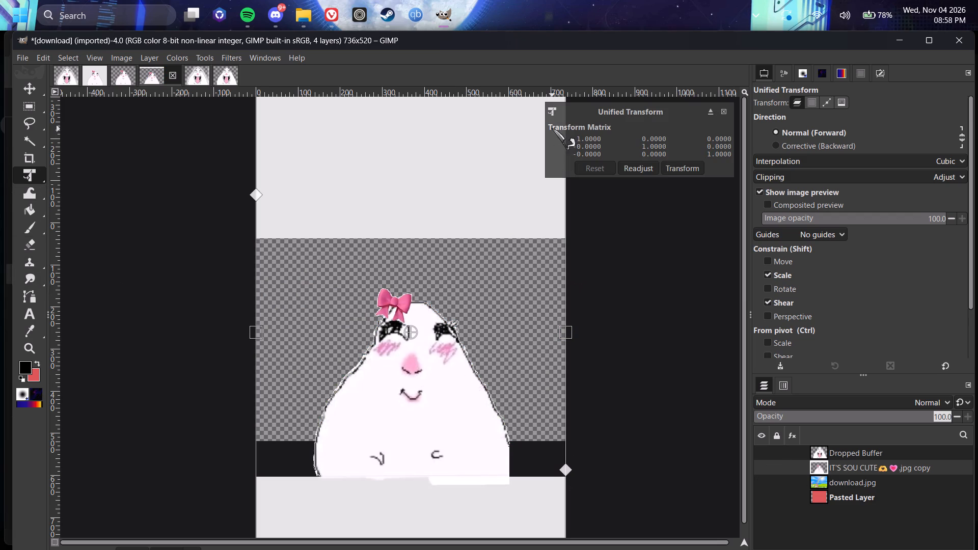
pyautogui.moveTo(250, 192); pyautogui.dragTo(292, 206)
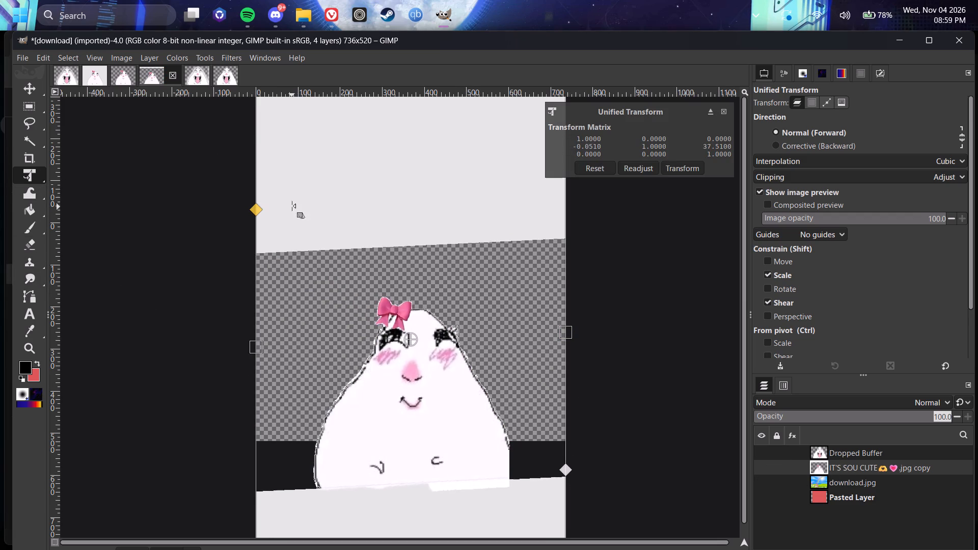
pyautogui.moveTo(292, 206); pyautogui.dragTo(293, 195)
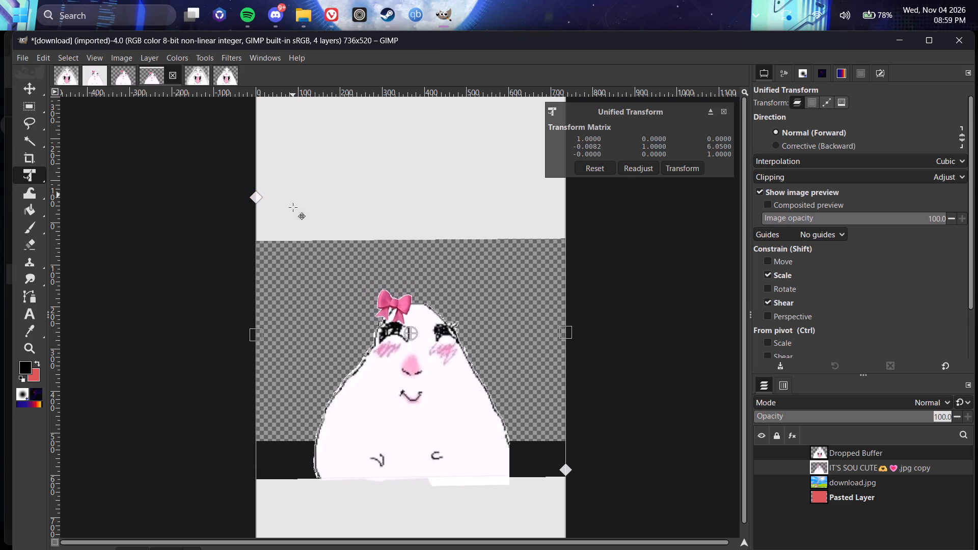
pyautogui.moveTo(257, 333); pyautogui.dragTo(367, 350)
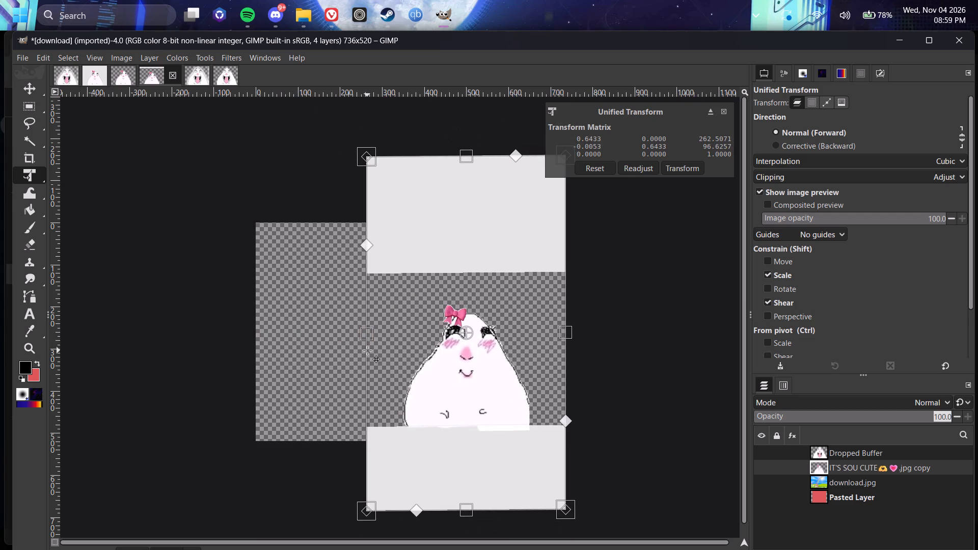
pyautogui.click(502, 468)
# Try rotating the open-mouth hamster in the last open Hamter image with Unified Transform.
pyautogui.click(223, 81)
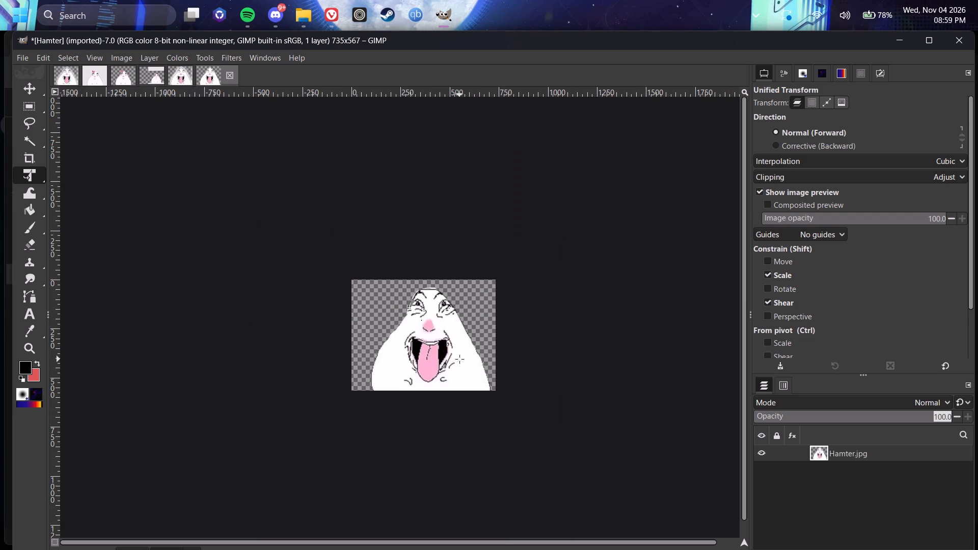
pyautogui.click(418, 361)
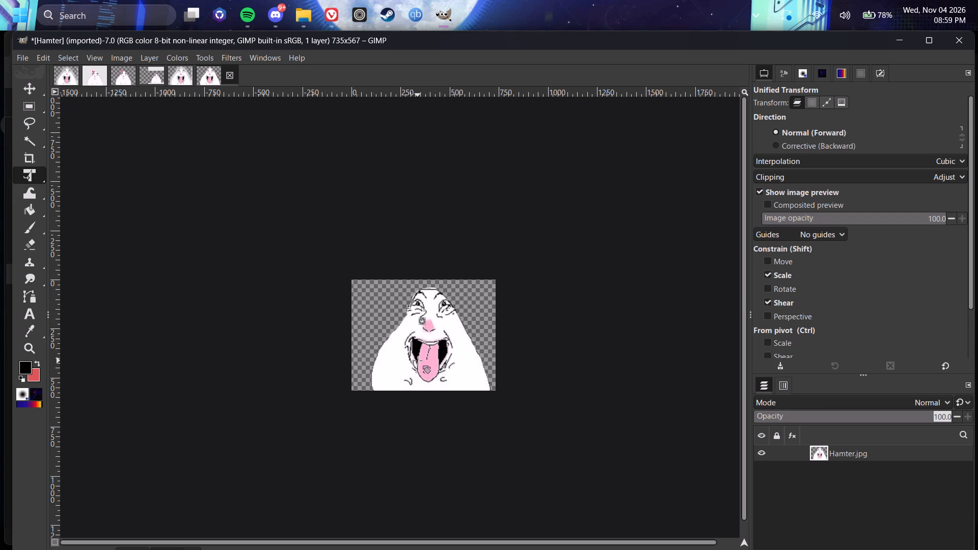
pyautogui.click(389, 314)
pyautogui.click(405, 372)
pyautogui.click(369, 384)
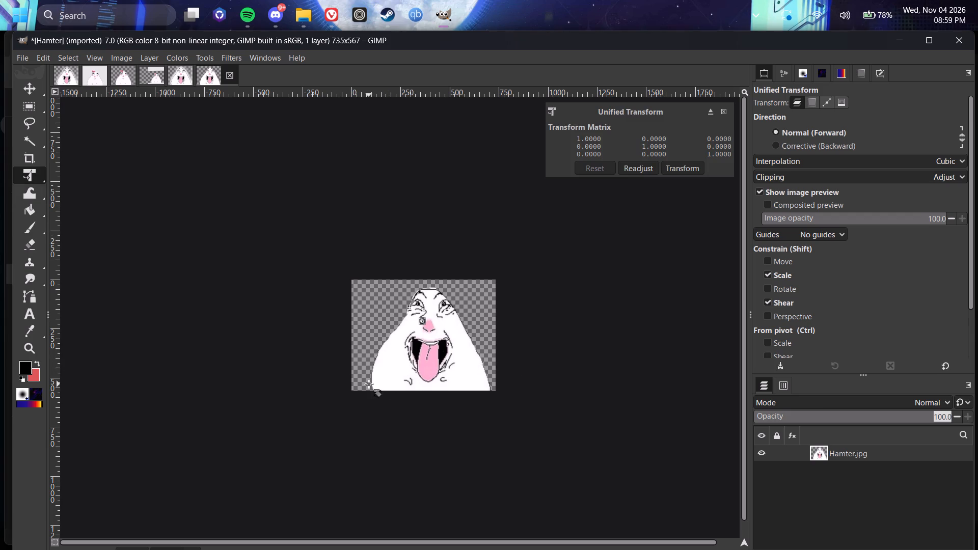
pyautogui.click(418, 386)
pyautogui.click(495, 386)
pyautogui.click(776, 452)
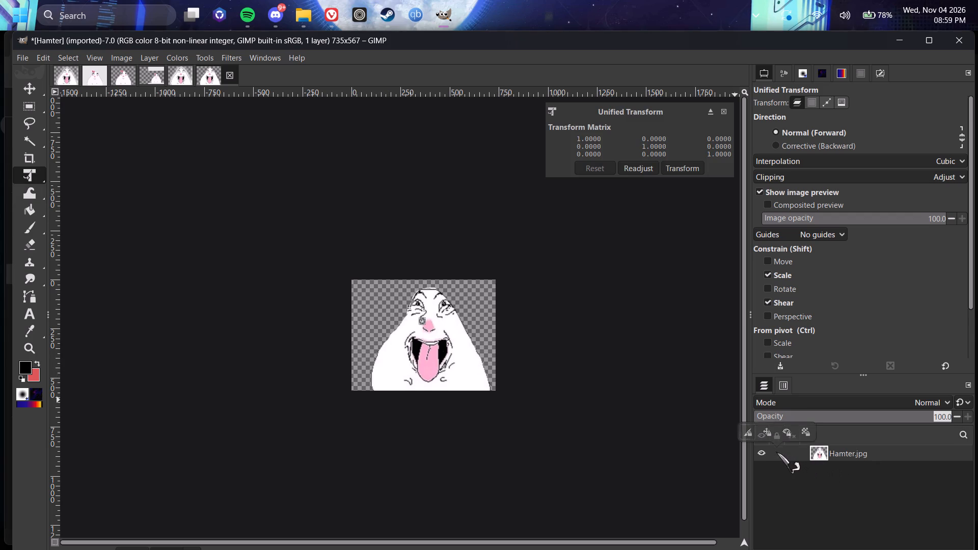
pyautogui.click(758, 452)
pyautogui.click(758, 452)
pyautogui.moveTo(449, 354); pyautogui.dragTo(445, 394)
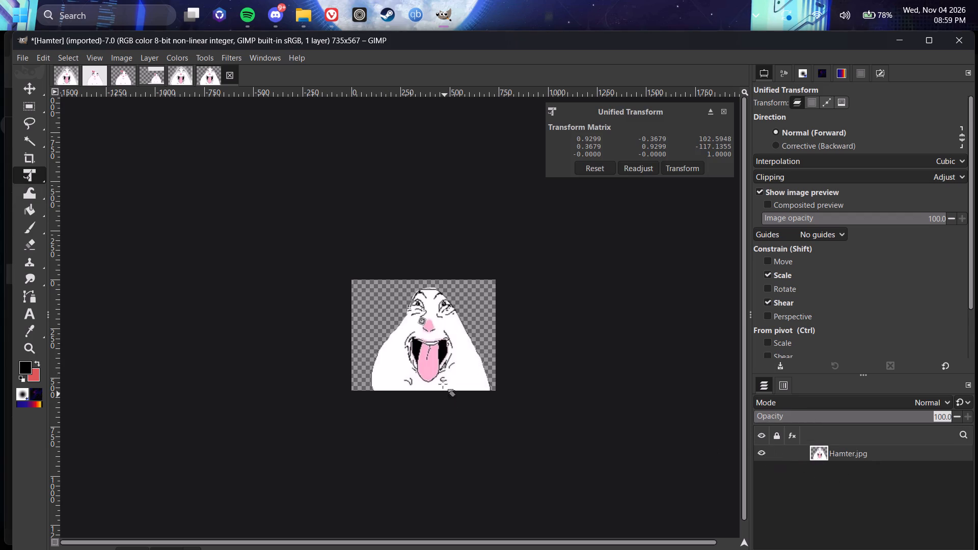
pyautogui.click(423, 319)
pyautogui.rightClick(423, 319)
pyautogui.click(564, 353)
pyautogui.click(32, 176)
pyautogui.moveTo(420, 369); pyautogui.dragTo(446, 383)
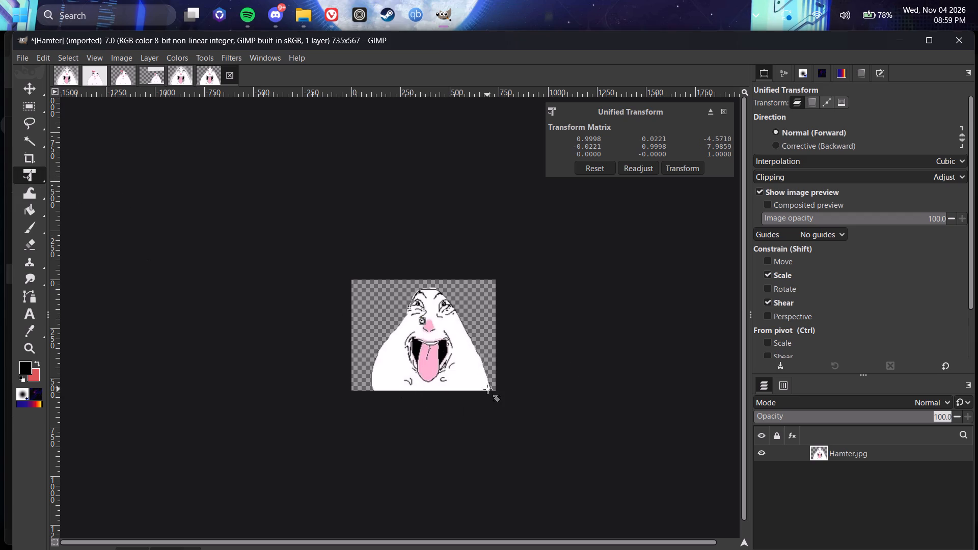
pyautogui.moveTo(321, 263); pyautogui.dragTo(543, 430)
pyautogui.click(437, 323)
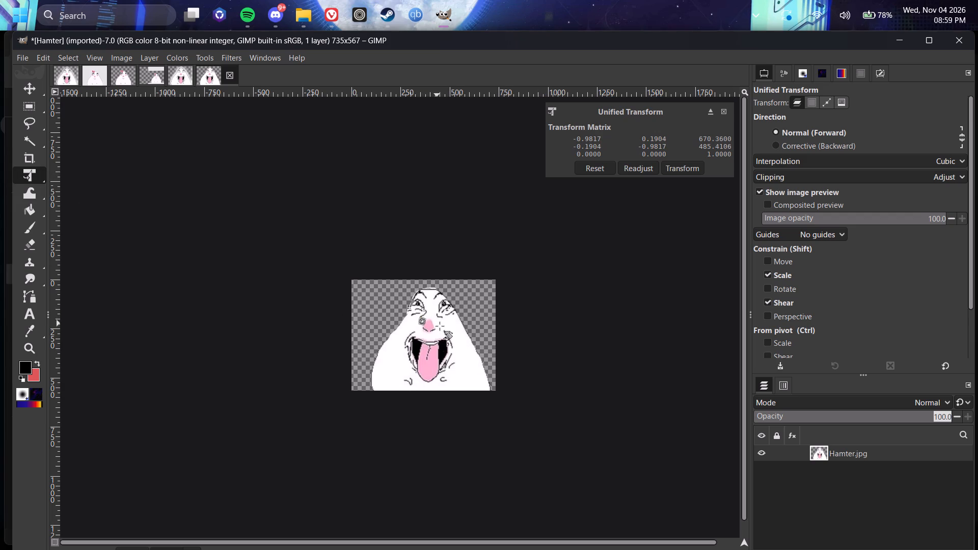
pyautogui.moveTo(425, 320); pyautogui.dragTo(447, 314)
# In the transparent-background bow hamster image, scale the layer to about 65% with Unified Transform and shift it past the canvas's right edge.
pyautogui.click(99, 78)
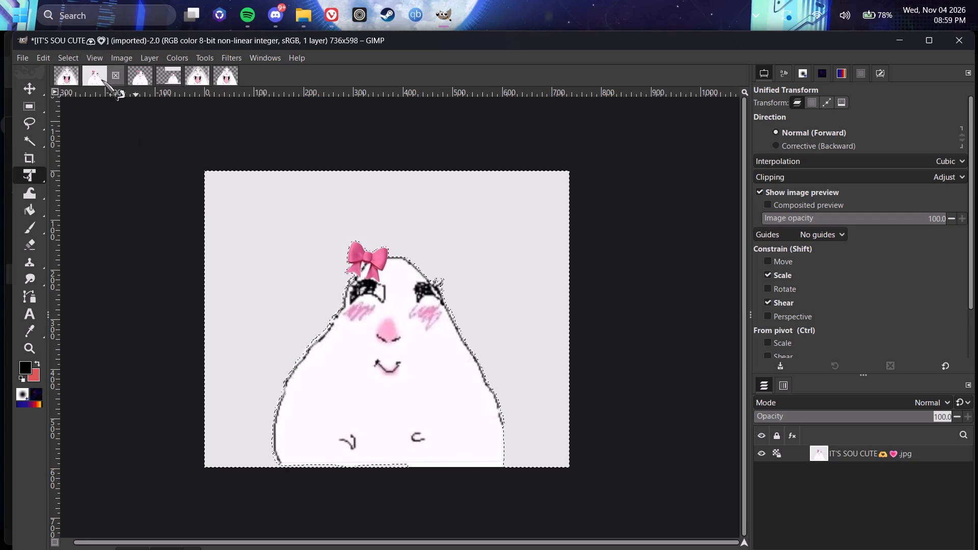
pyautogui.click(132, 80)
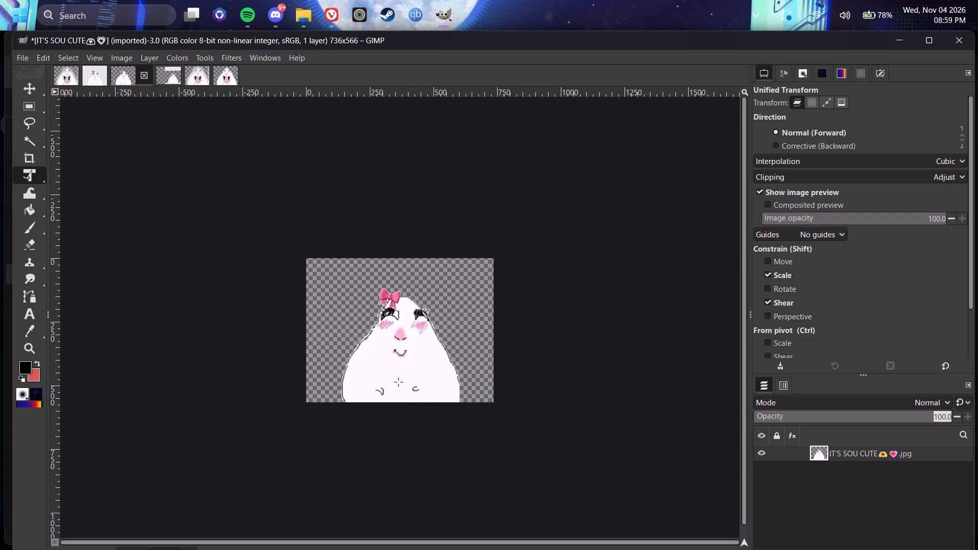
pyautogui.click(398, 382)
pyautogui.moveTo(499, 145); pyautogui.dragTo(498, 163)
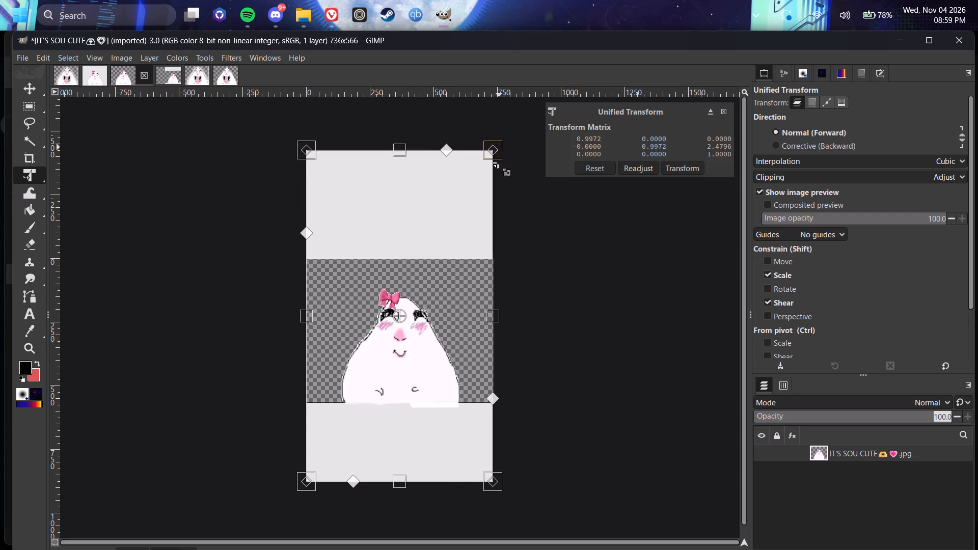
pyautogui.moveTo(498, 163); pyautogui.dragTo(395, 362)
pyautogui.moveTo(337, 451); pyautogui.dragTo(404, 380)
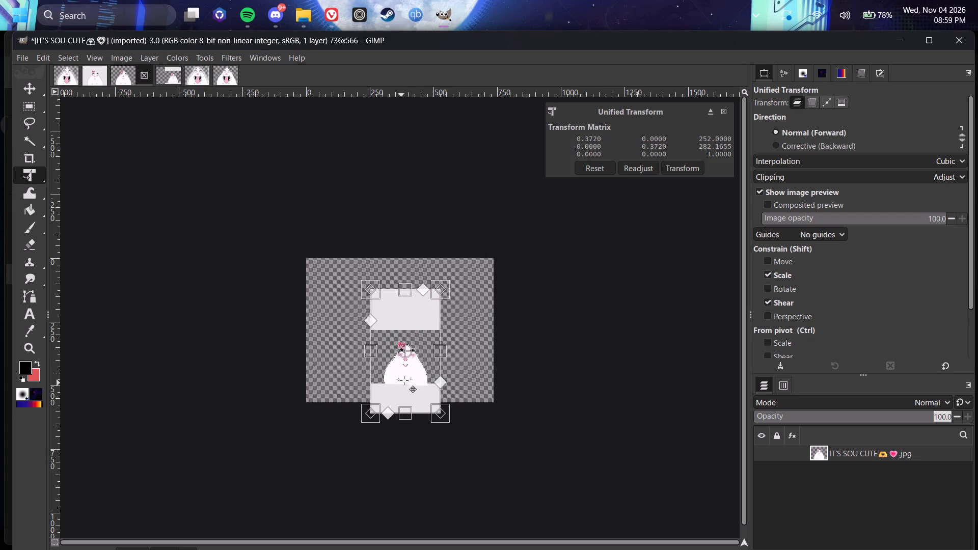
pyautogui.moveTo(404, 380); pyautogui.dragTo(425, 384)
pyautogui.click(465, 290)
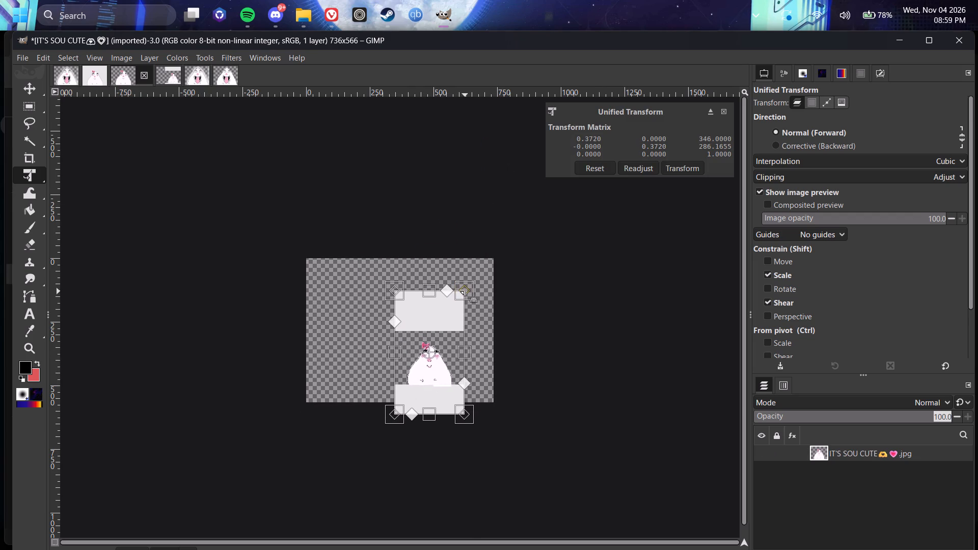
pyautogui.moveTo(457, 354); pyautogui.dragTo(516, 353)
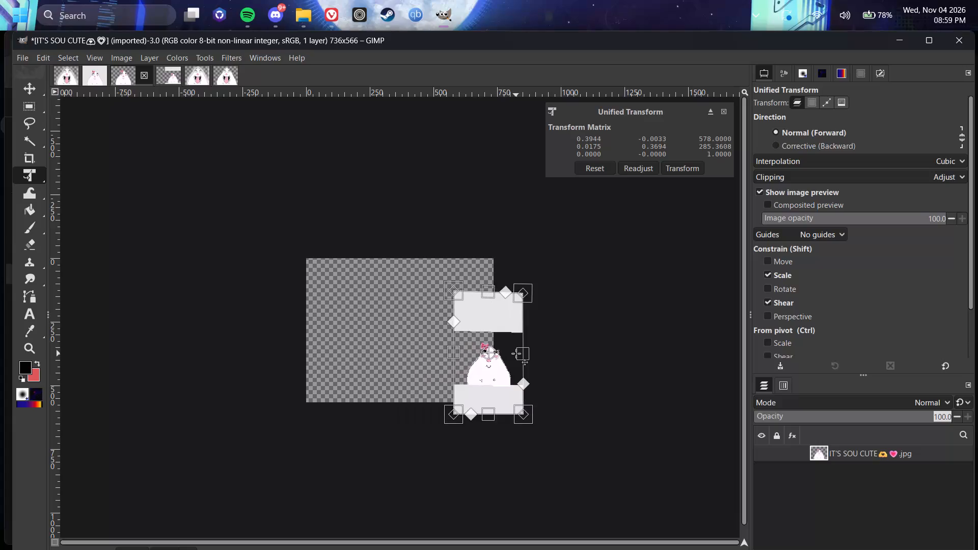
pyautogui.moveTo(516, 353); pyautogui.dragTo(469, 355)
pyautogui.moveTo(475, 356); pyautogui.dragTo(528, 356)
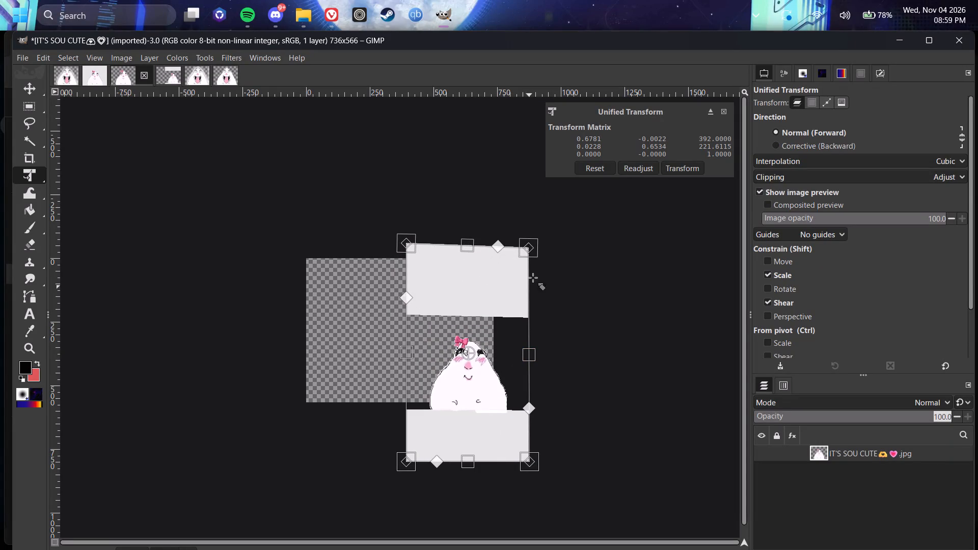
pyautogui.moveTo(535, 251); pyautogui.dragTo(531, 261)
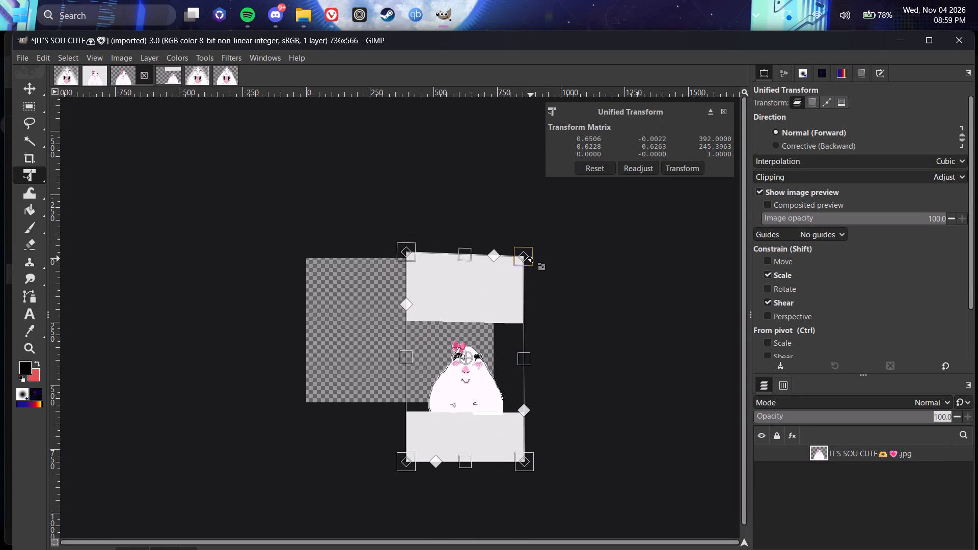
pyautogui.click(533, 255)
# Copy the bow hamster and paste it into the landscape image, with its earlier copy hidden and the download.jpg layer shown.
pyautogui.hotkey('ctrl', 'c')
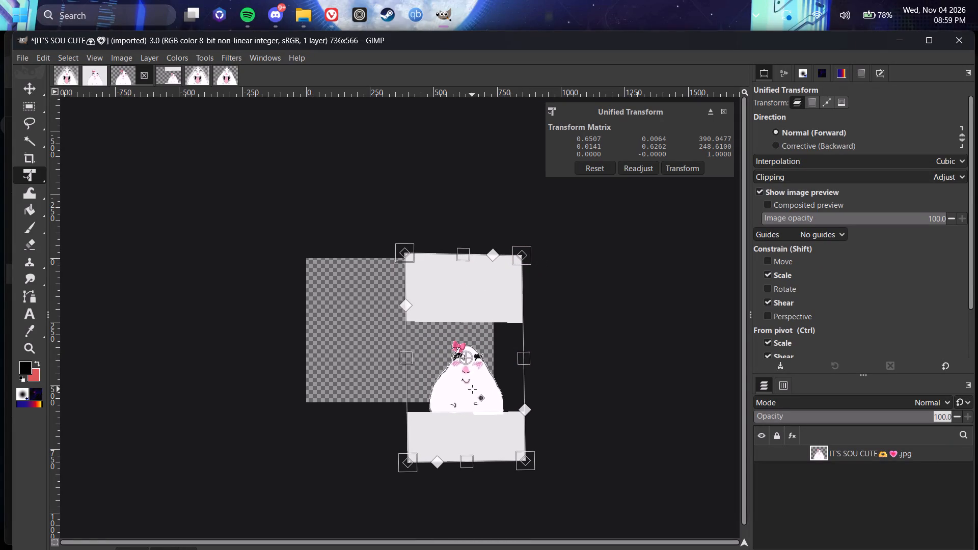
pyautogui.click(173, 75)
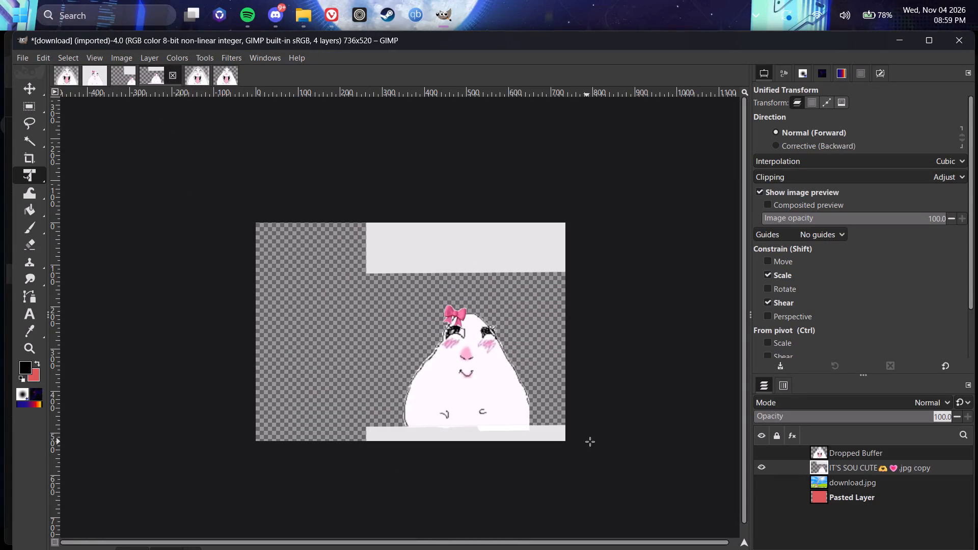
pyautogui.click(757, 465)
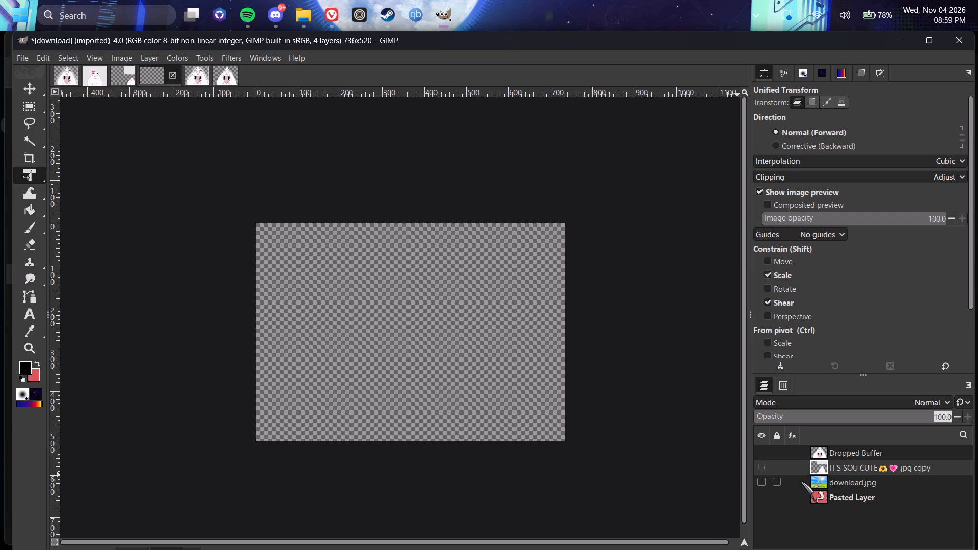
pyautogui.click(765, 480)
pyautogui.hotkey('ctrl', 'v')
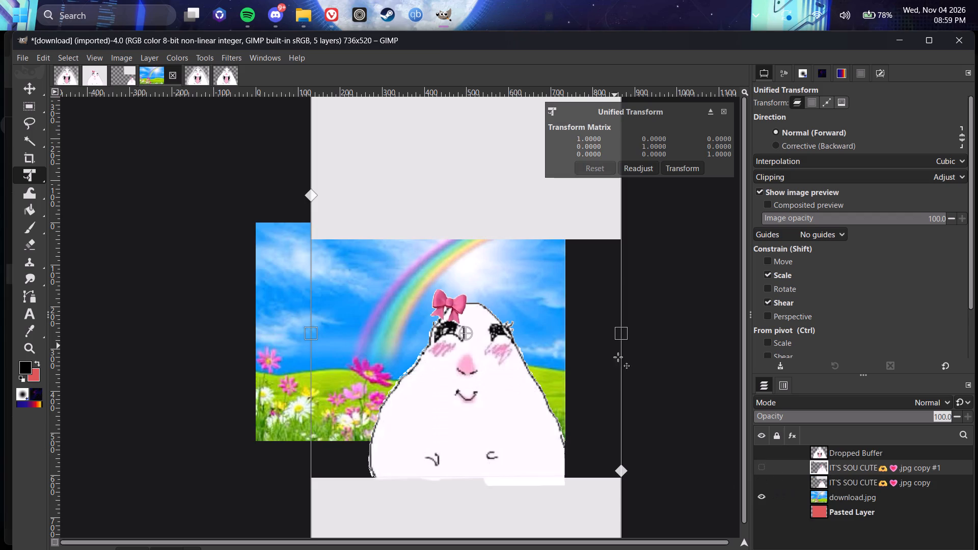
# Shrink the pasted bow hamster layer to about 49% with Unified Transform and place it on the meadow near the landscape's lower-right corner.
pyautogui.scroll(-5, 563, 405)
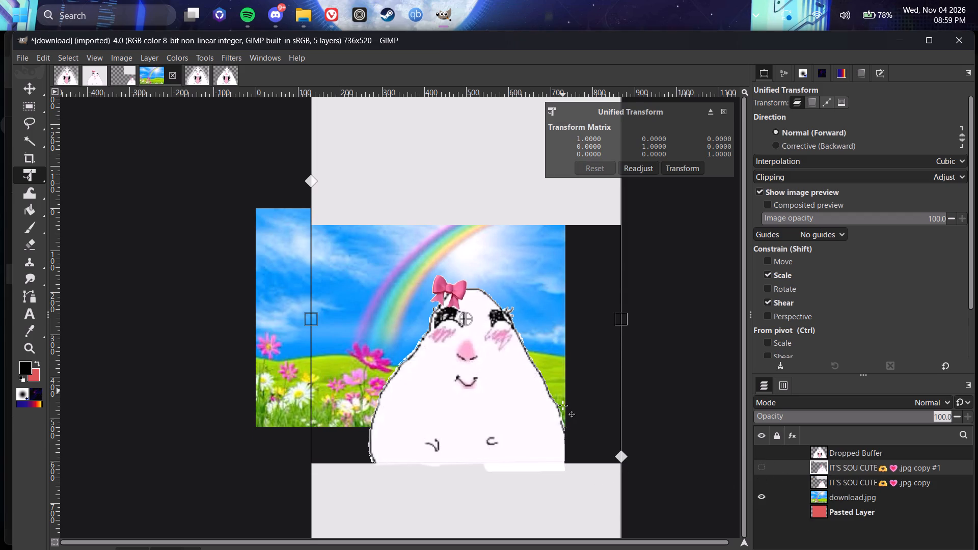
pyautogui.keyDown('ctrl'); pyautogui.scroll(-5, 607, 466); pyautogui.keyUp('ctrl')
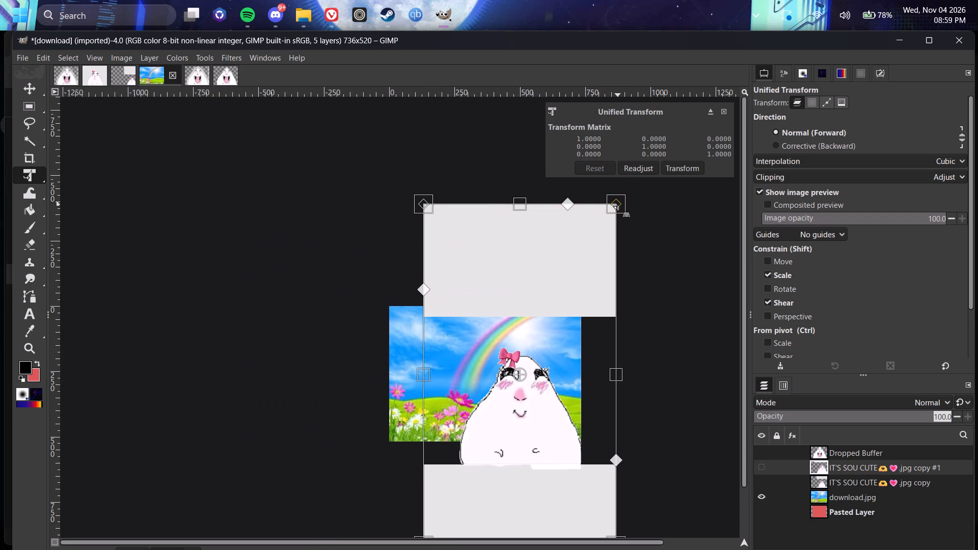
pyautogui.moveTo(516, 203); pyautogui.dragTo(517, 376)
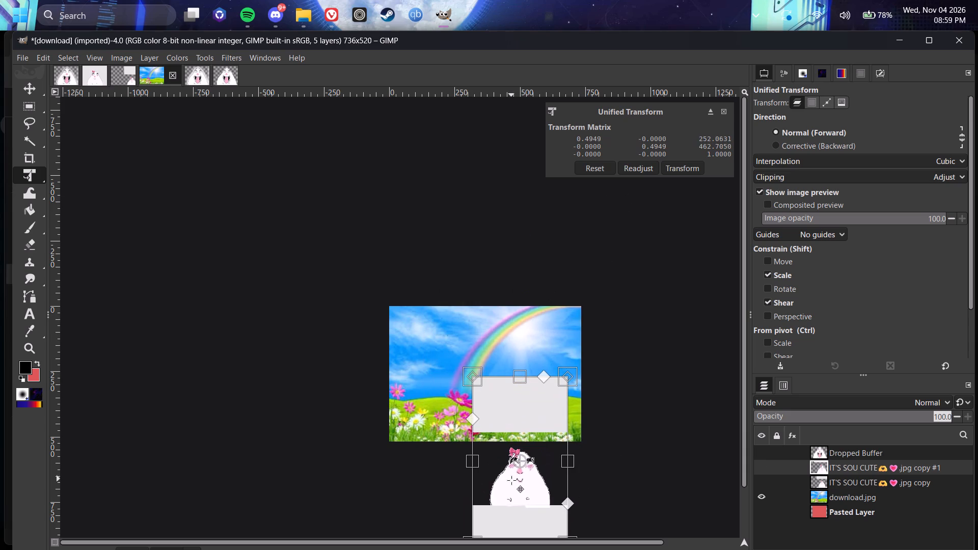
pyautogui.moveTo(521, 461); pyautogui.dragTo(524, 432)
pyautogui.moveTo(520, 511); pyautogui.dragTo(521, 477)
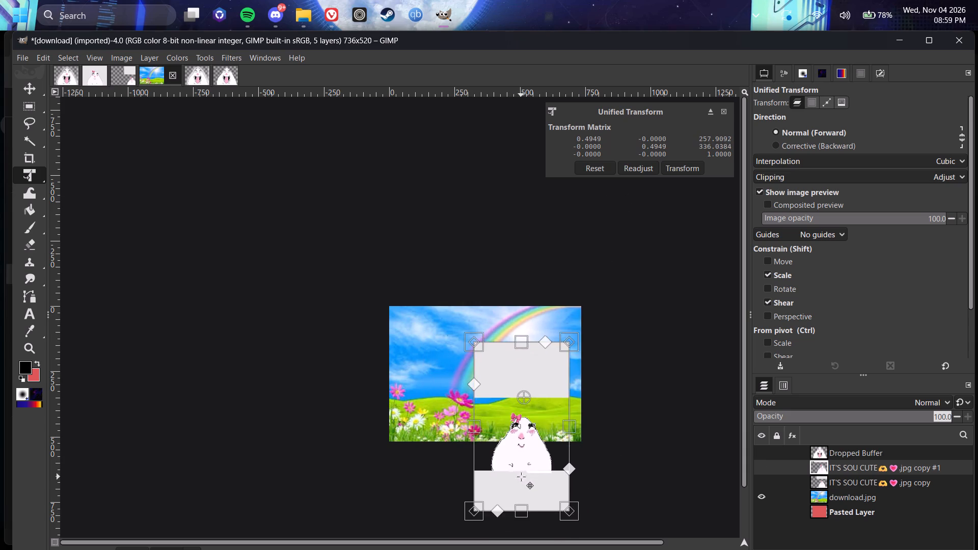
pyautogui.moveTo(521, 477); pyautogui.dragTo(531, 446)
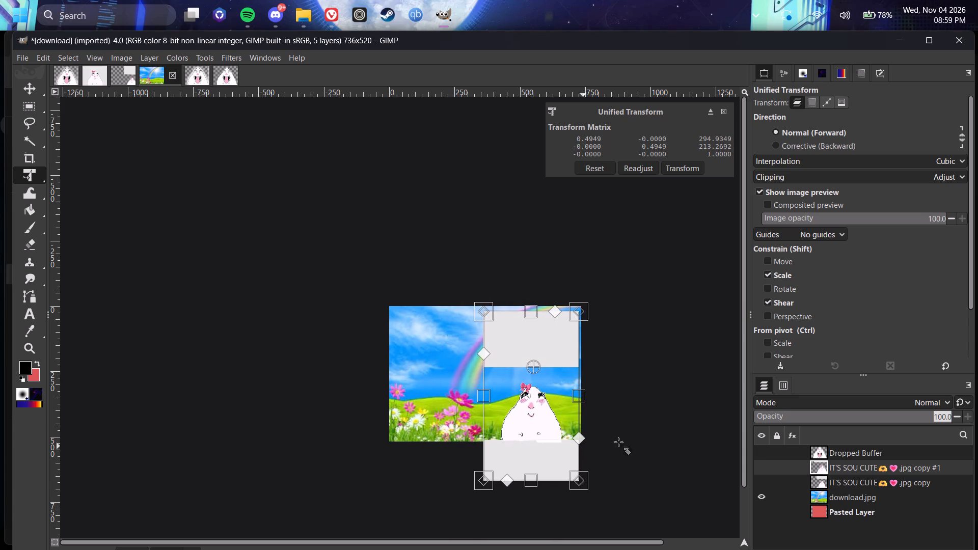
pyautogui.click(672, 431)
pyautogui.press('Return')
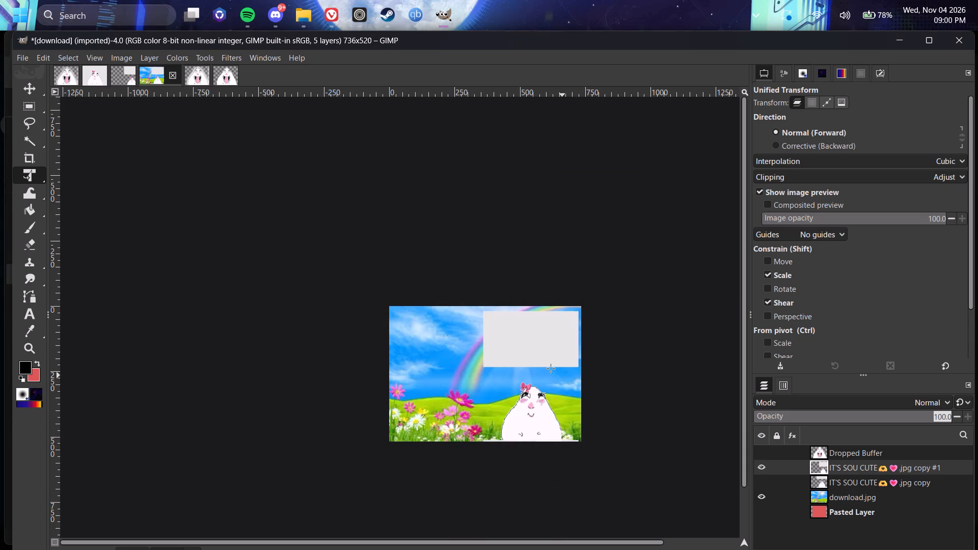
pyautogui.click(532, 352)
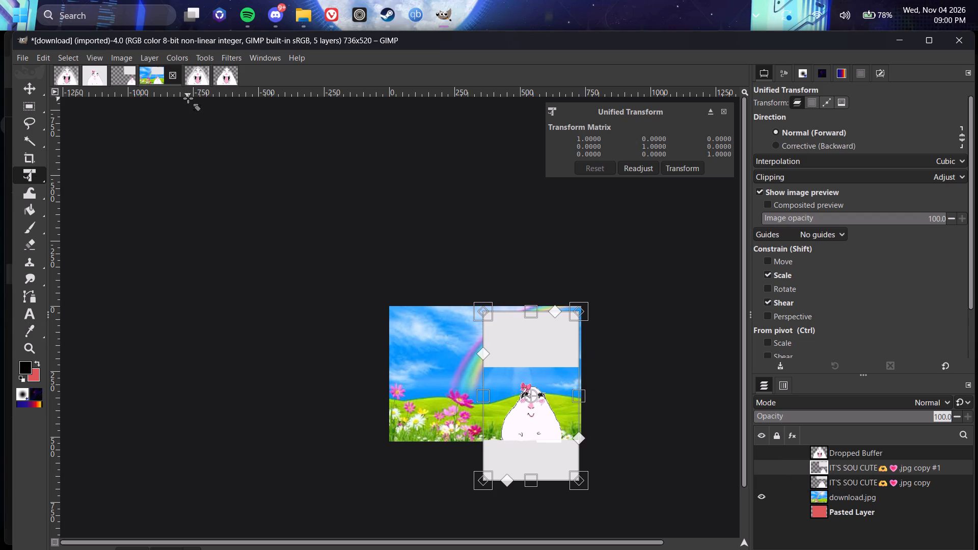
# In the transparent-background bow hamster image, select the grey block above the hamster with Fuzzy Select and delete it.
pyautogui.click(126, 72)
pyautogui.click(455, 305)
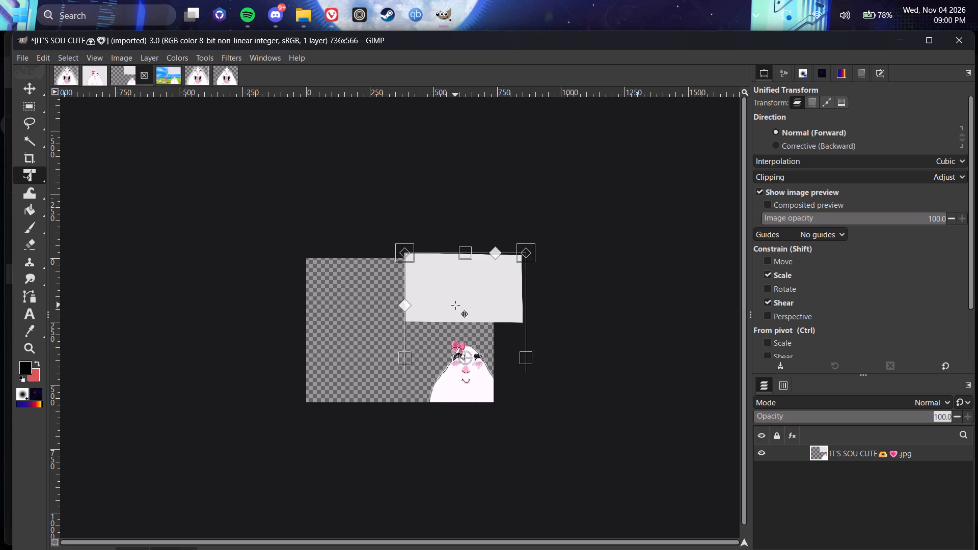
pyautogui.click(455, 305)
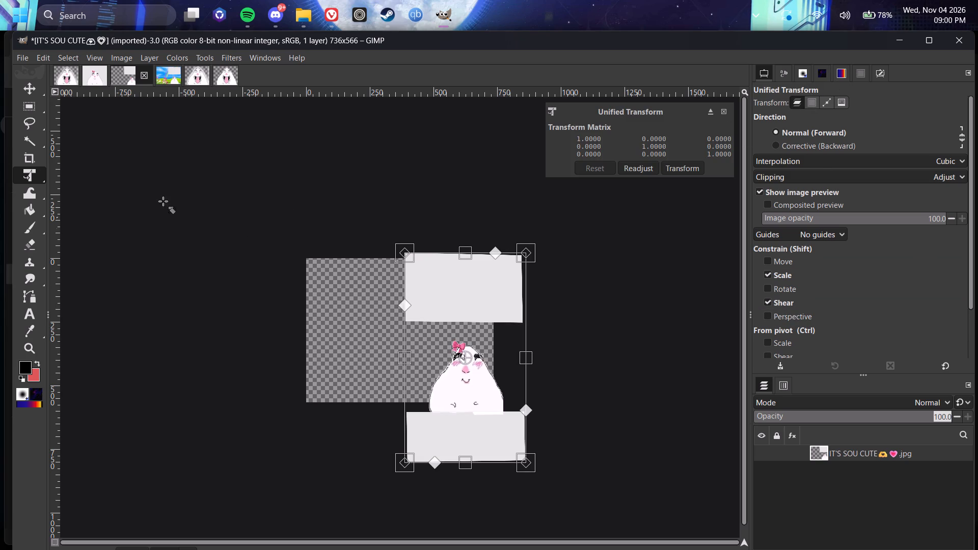
pyautogui.click(21, 139)
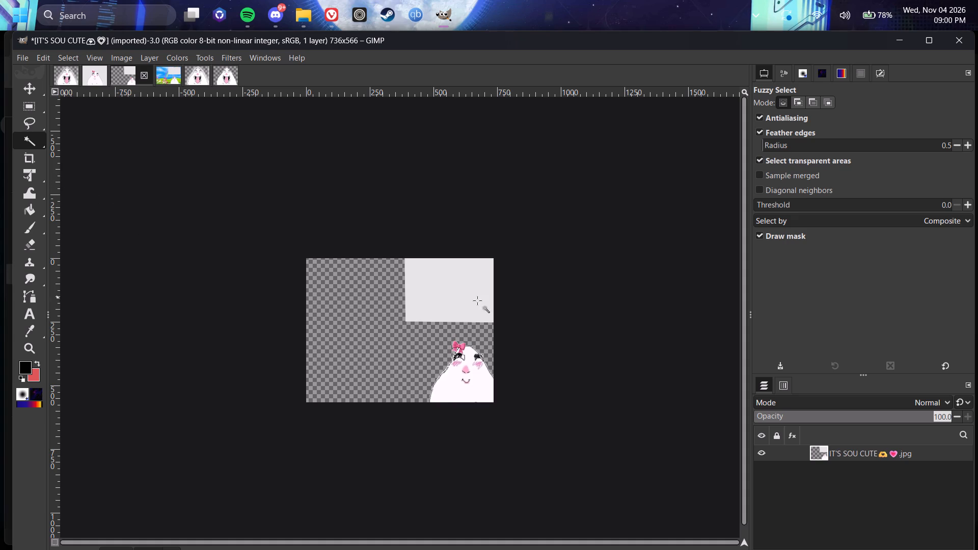
pyautogui.click(471, 299)
pyautogui.click(471, 299)
pyautogui.press('Delete')
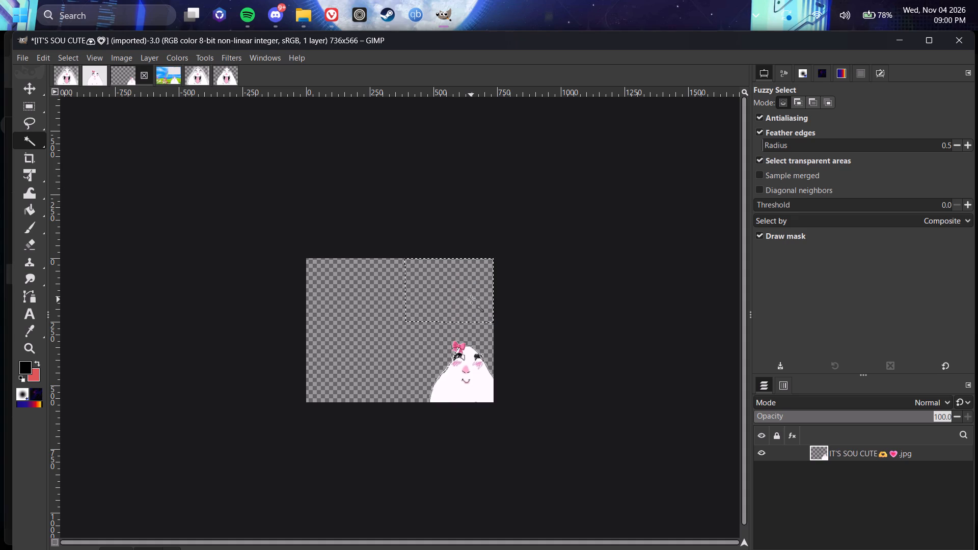
# Clear the selection, copy the cleaned bow hamster layer, and return to the landscape image.
pyautogui.click(527, 396)
pyautogui.click(476, 391)
pyautogui.click(535, 386)
pyautogui.middleClick(262, 240)
pyautogui.press('Escape')
pyautogui.click(459, 387)
pyautogui.click(545, 425)
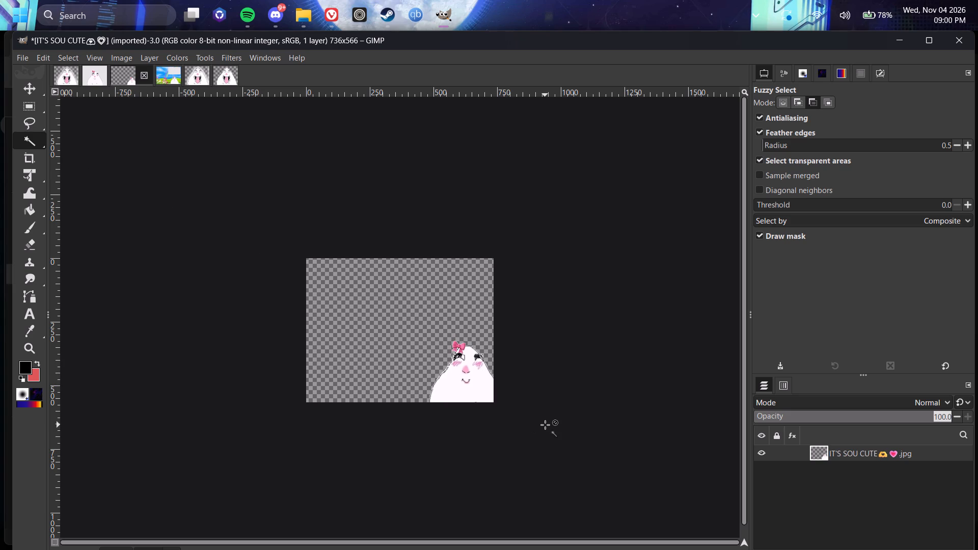
pyautogui.hotkey('ctrl', 'c')
pyautogui.click(169, 70)
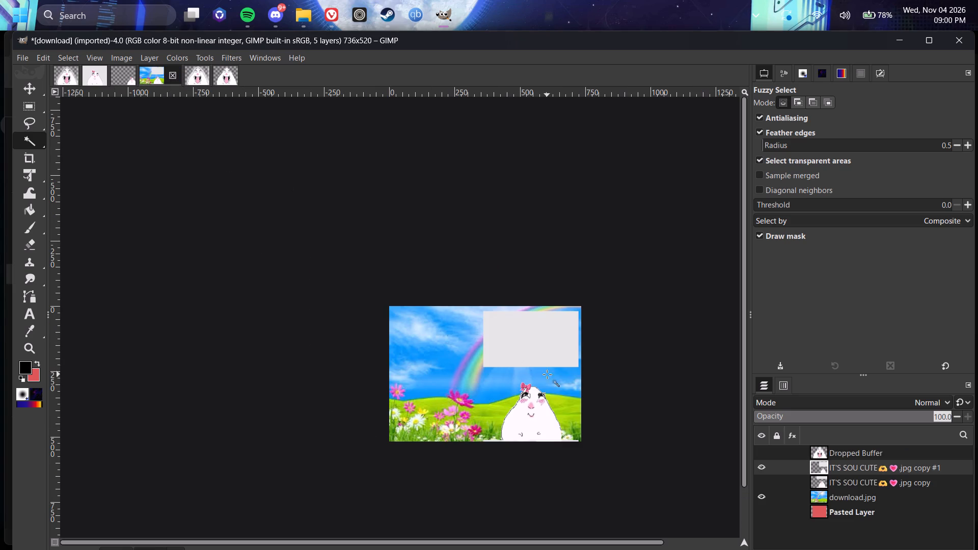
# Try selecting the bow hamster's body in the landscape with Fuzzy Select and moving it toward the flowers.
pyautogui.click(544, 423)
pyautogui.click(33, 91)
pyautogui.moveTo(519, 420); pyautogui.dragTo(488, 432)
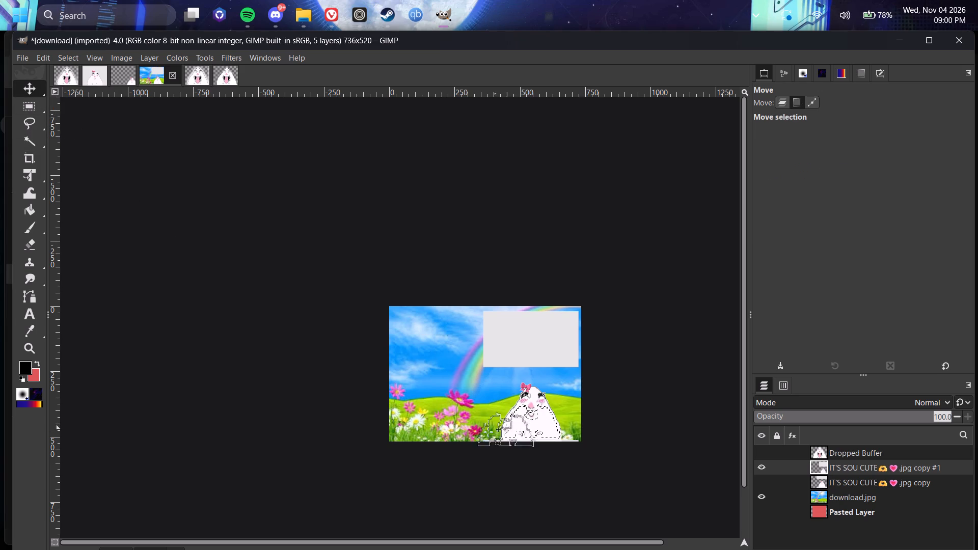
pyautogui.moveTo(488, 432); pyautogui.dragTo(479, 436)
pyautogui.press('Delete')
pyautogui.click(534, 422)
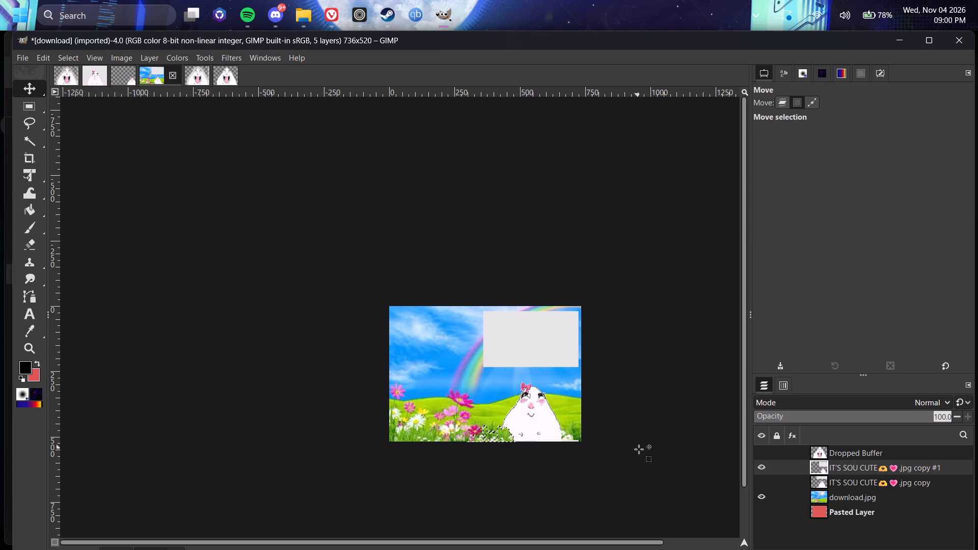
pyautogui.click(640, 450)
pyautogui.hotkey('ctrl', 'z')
# Hide the earlier bow hamster layer, copy #1, and paste the newly copied bow hamster into the landscape as a new layer.
pyautogui.click(759, 468)
pyautogui.click(757, 481)
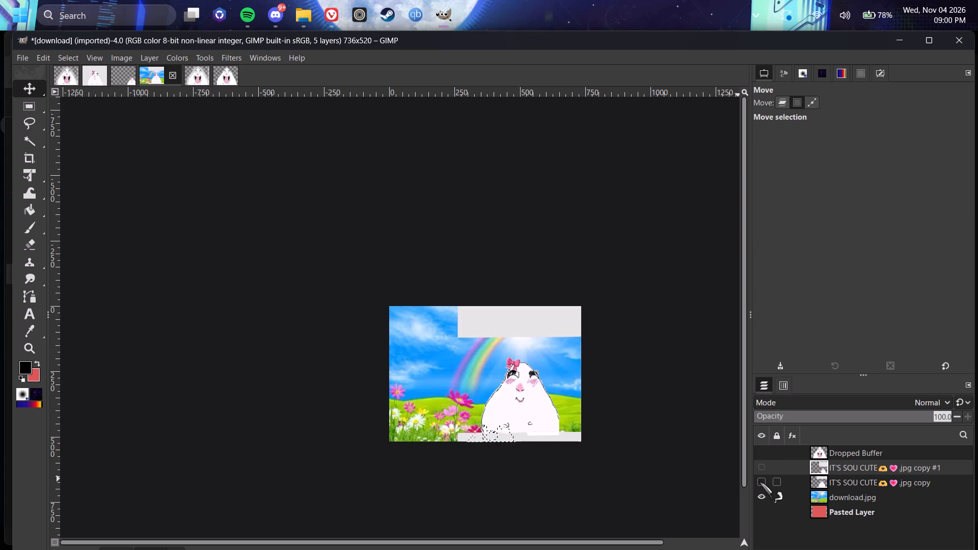
pyautogui.click(759, 481)
pyautogui.hotkey('ctrl', 'v')
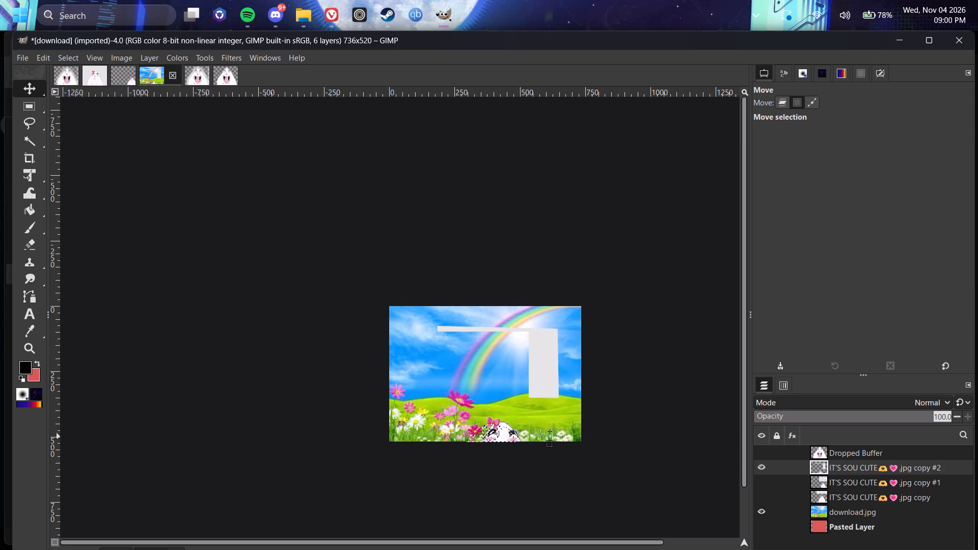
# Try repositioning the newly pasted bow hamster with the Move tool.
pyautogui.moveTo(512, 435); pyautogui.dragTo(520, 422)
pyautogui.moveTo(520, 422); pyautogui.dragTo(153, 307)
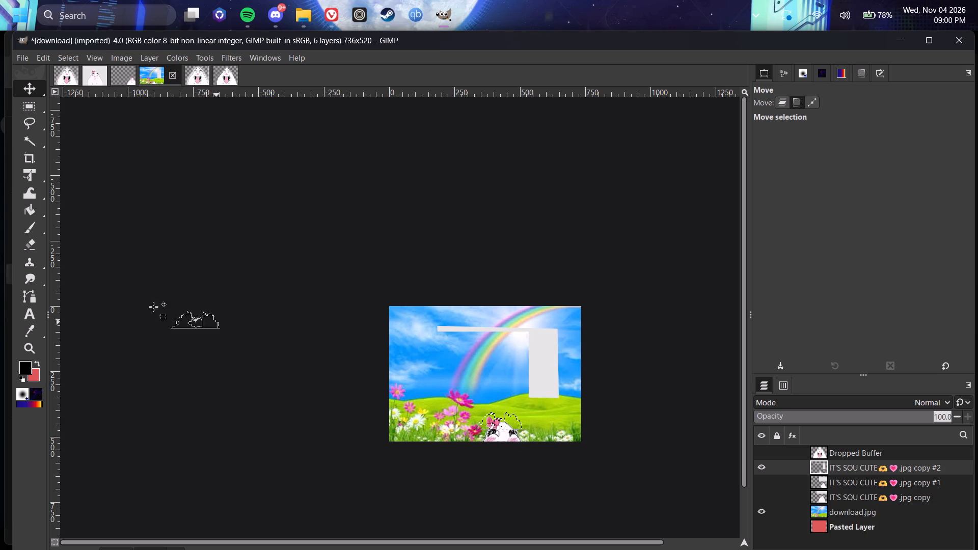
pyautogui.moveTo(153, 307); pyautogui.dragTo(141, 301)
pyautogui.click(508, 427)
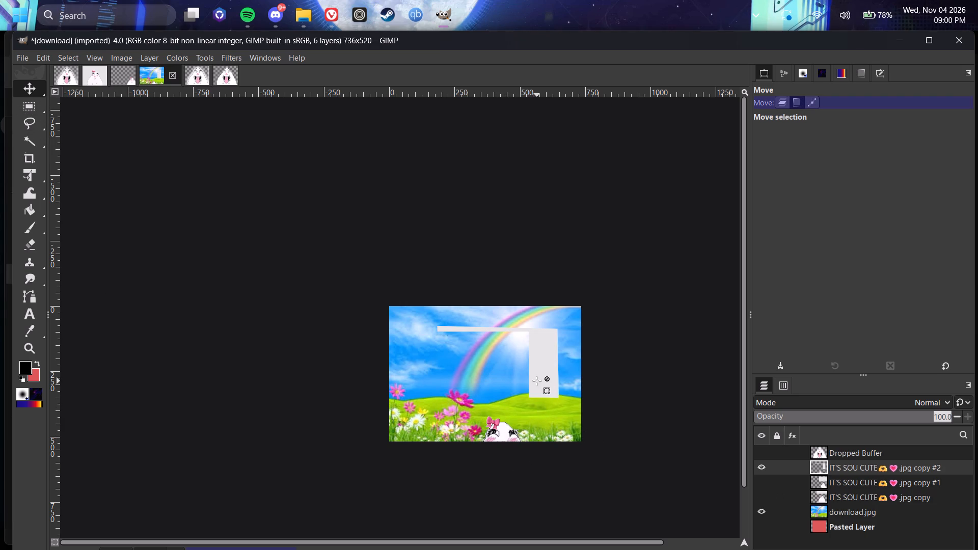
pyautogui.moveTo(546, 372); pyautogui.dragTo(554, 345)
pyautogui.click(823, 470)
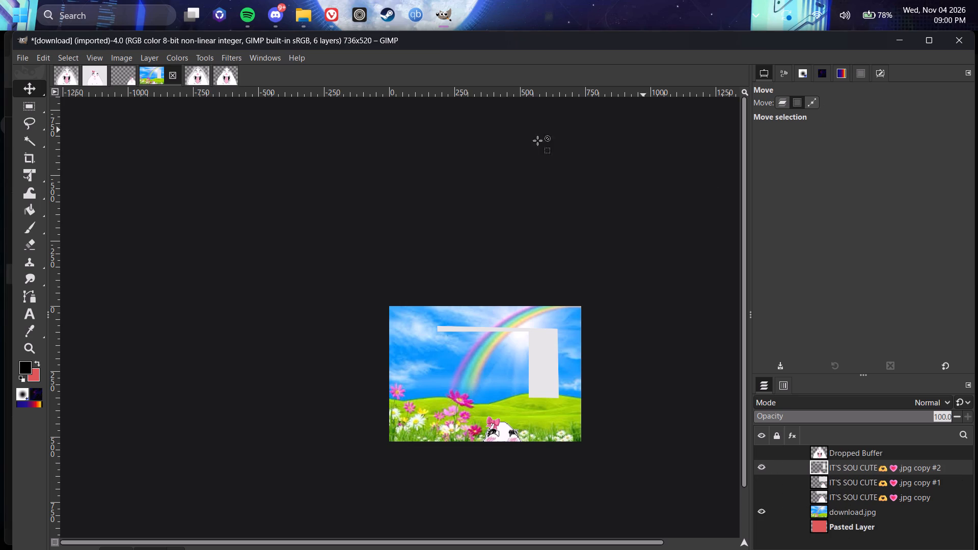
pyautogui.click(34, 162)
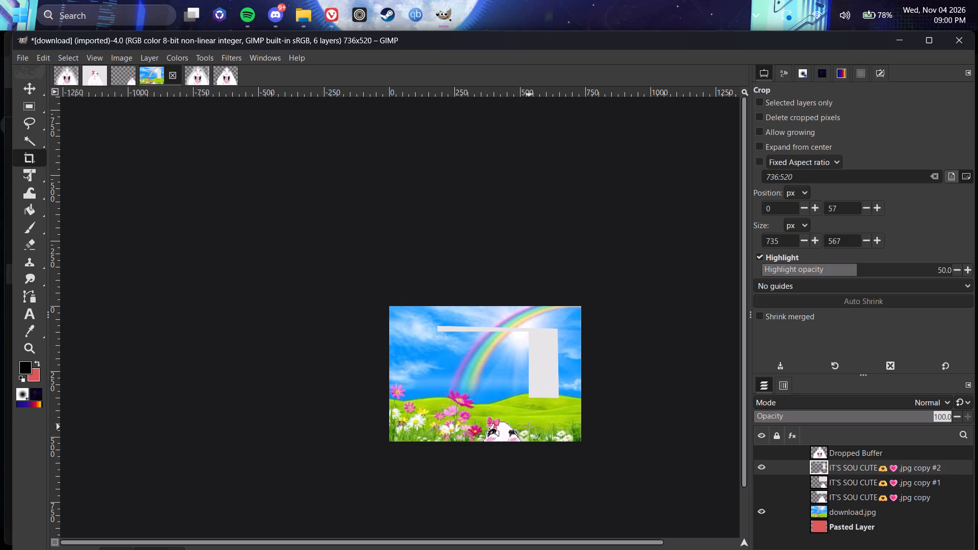
# Shift the pasted bow hamster layer about 107 px right and 195 px up onto the meadow with Unified Transform.
pyautogui.click(37, 173)
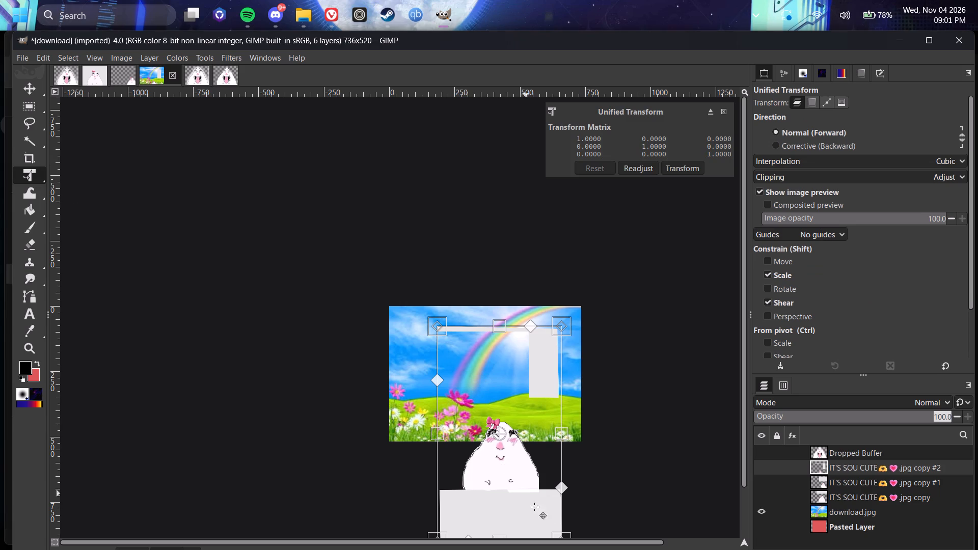
pyautogui.moveTo(537, 513); pyautogui.dragTo(563, 463)
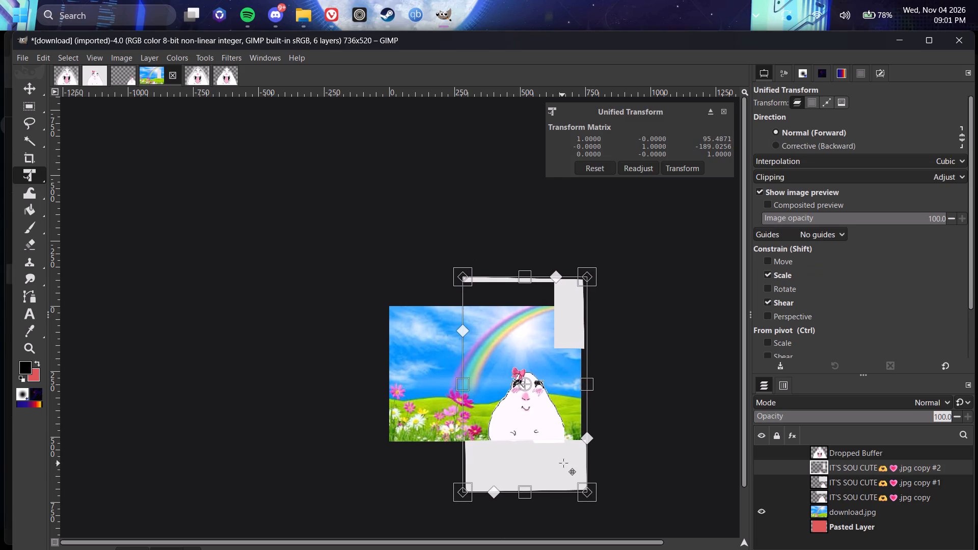
pyautogui.moveTo(563, 463); pyautogui.dragTo(565, 462)
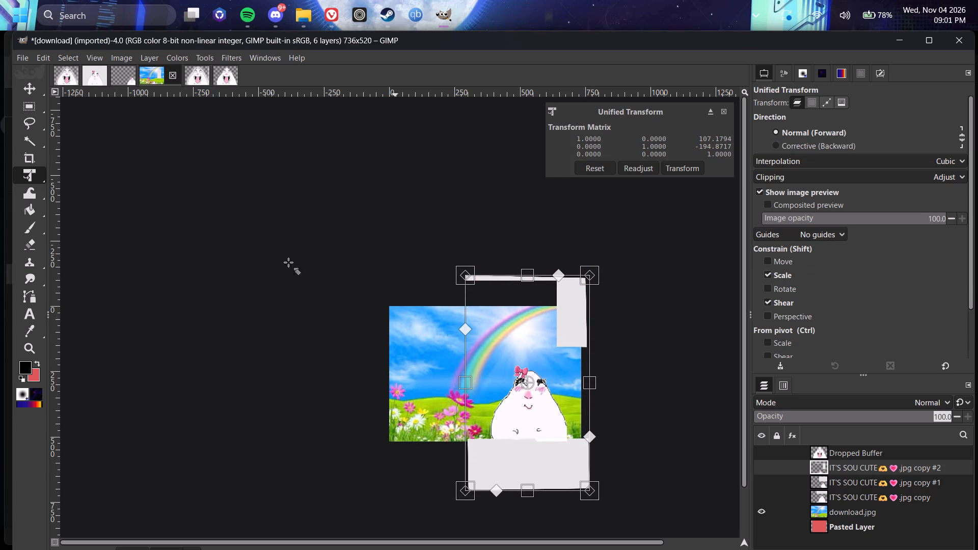
# Delete the grey block in the landscape's upper-right corner and the grey strip along its bottom edge using Fuzzy Select.
pyautogui.click(30, 136)
pyautogui.click(567, 318)
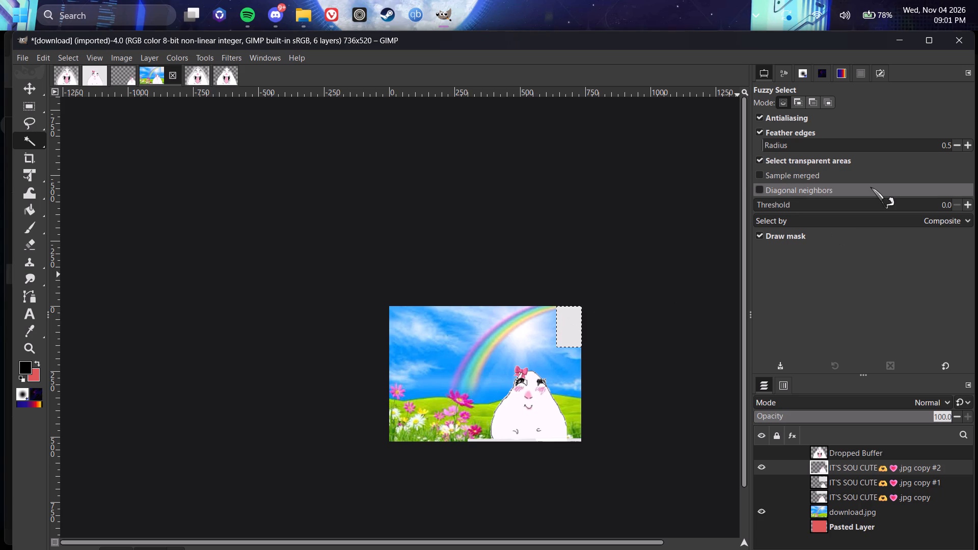
pyautogui.press('Delete')
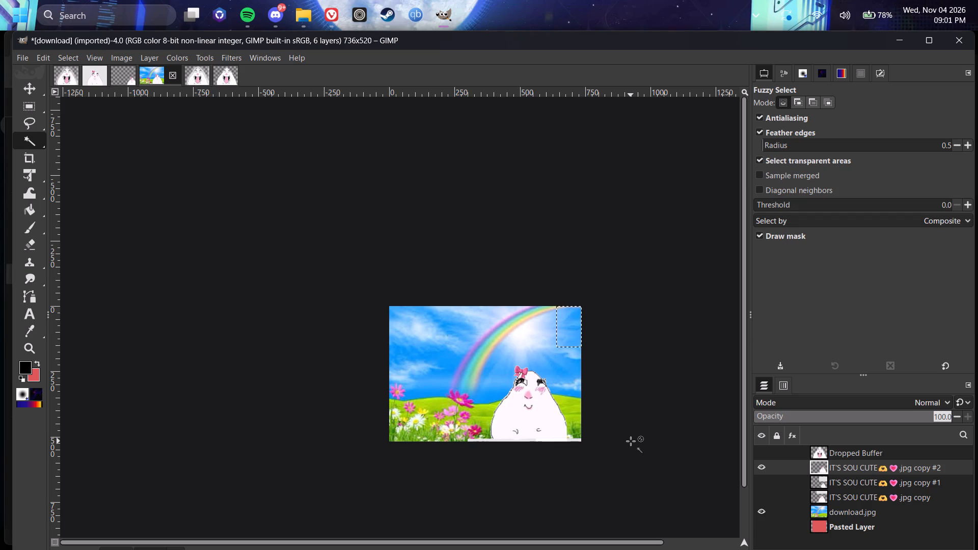
pyautogui.click(631, 441)
pyautogui.click(576, 442)
pyautogui.press('Delete')
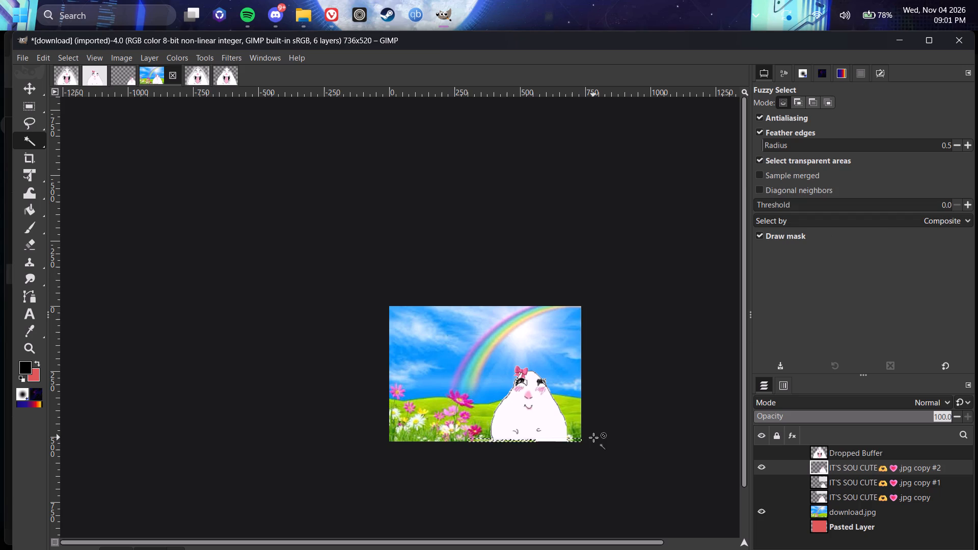
pyautogui.click(593, 437)
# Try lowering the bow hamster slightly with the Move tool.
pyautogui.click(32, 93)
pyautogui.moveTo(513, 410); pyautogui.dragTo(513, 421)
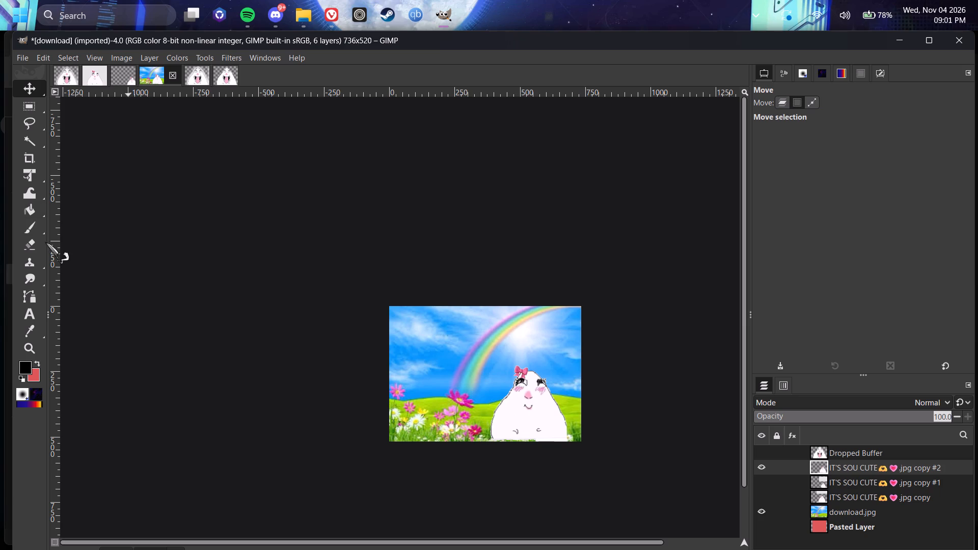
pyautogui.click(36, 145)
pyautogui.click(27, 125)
# Lower the bow hamster layer about 18 px with Unified Transform so its base meets the landscape's bottom edge.
pyautogui.click(32, 167)
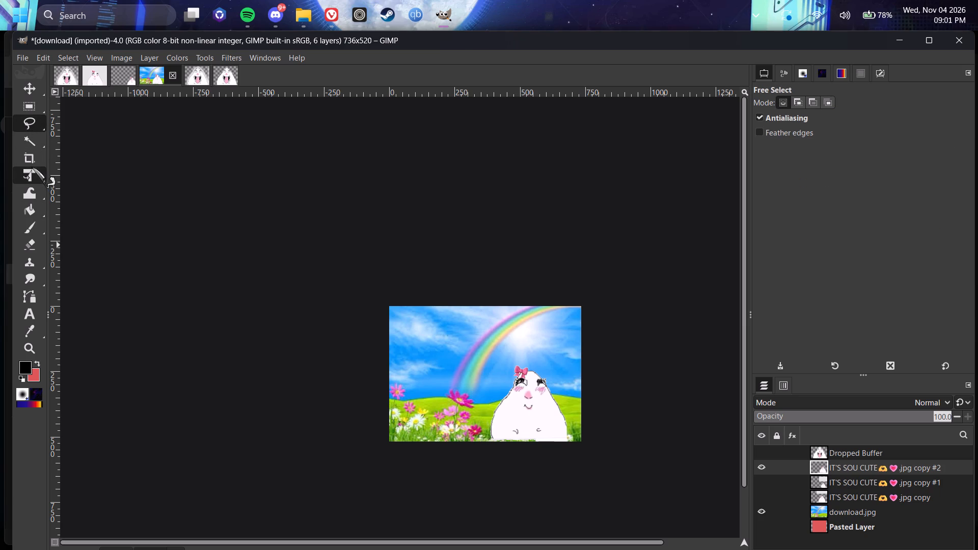
pyautogui.moveTo(535, 418); pyautogui.dragTo(537, 422)
pyautogui.click(670, 424)
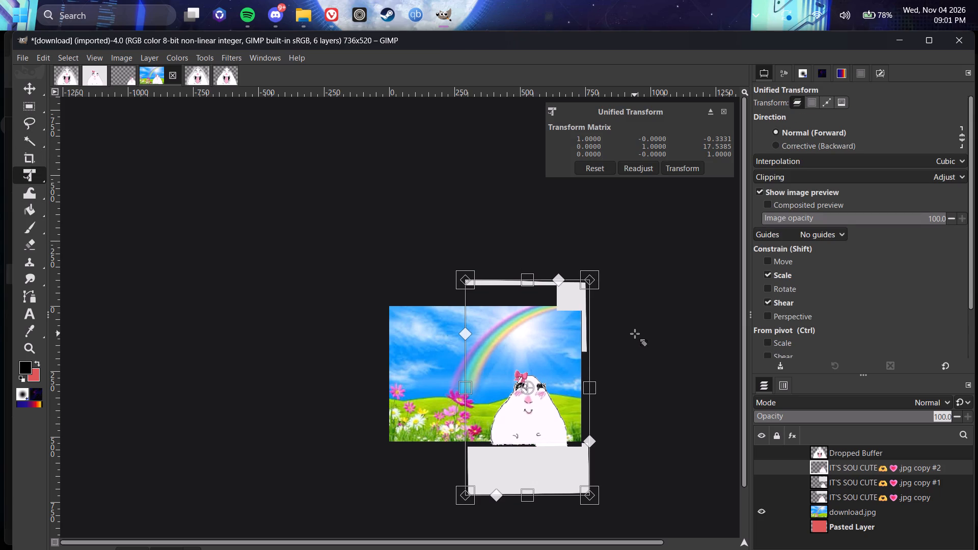
pyautogui.press('Return')
pyautogui.press('\\')
# Select the leftover grey strip in the landscape's upper-right corner with Fuzzy Select, delete it, and clear the selection.
pyautogui.click(28, 134)
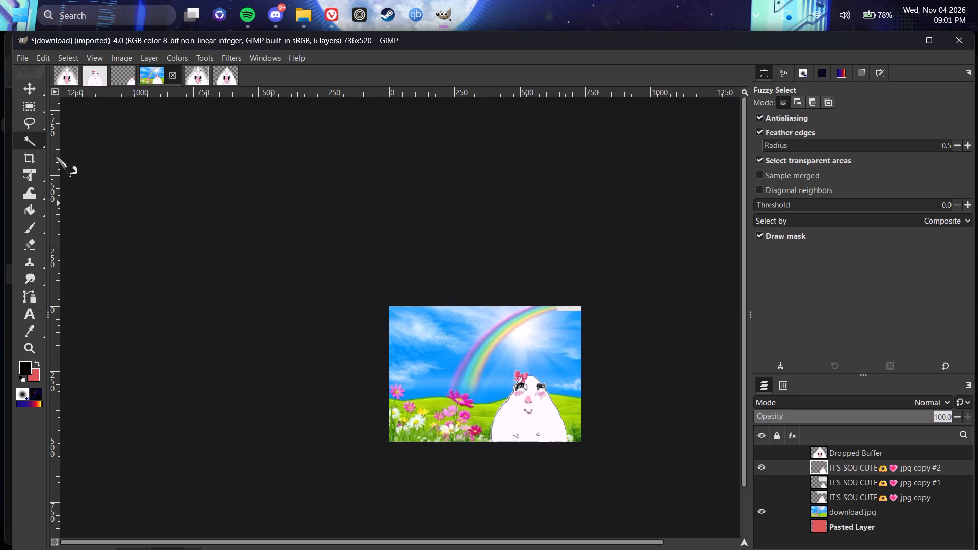
pyautogui.click(572, 307)
pyautogui.press('Delete')
pyautogui.click(718, 393)
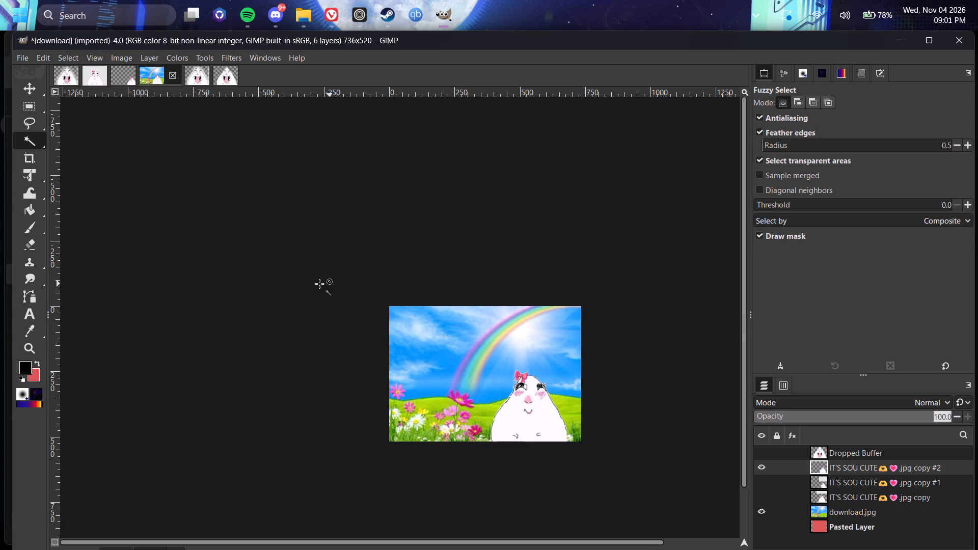
# Copy the floating Transformation layer from the last open Hamter image and paste it into the landscape image.
pyautogui.click(223, 76)
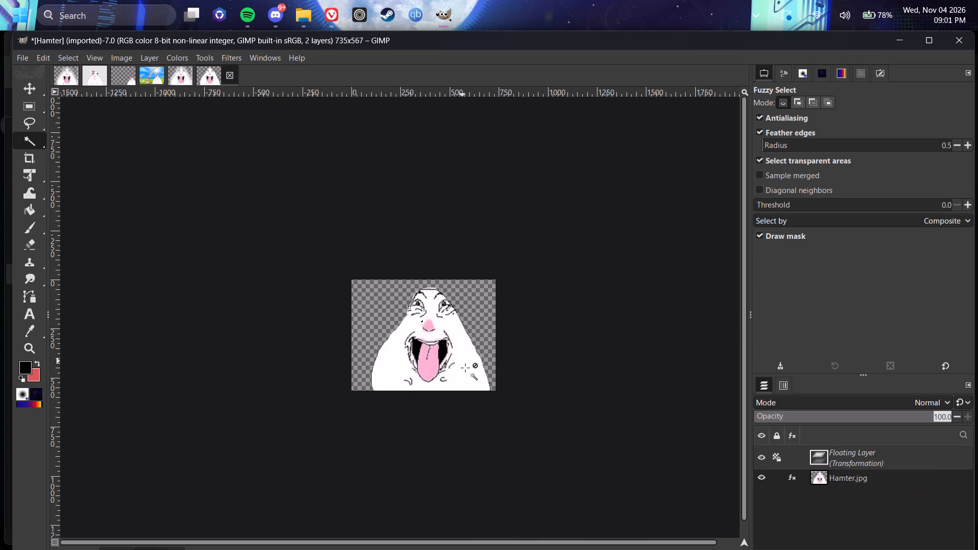
pyautogui.hotkey('ctrl', 'c')
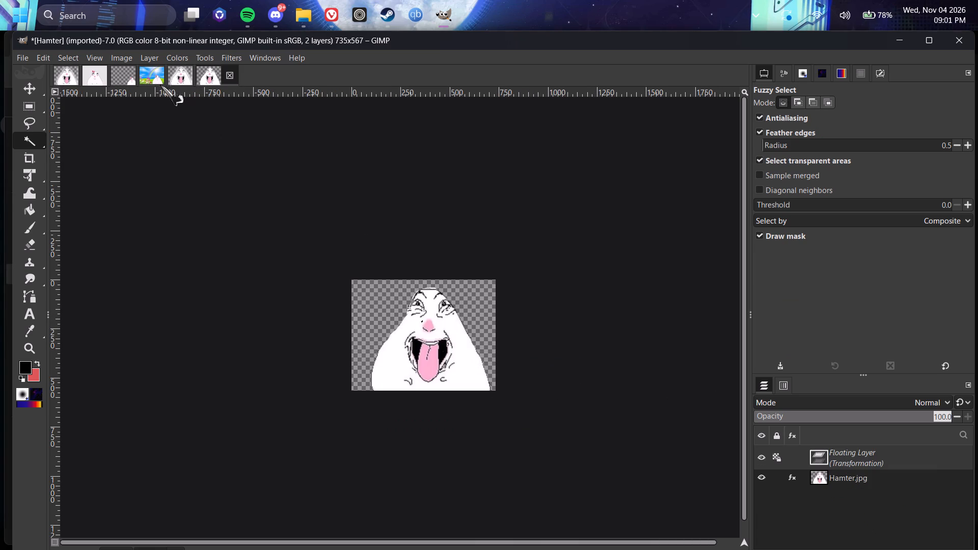
pyautogui.click(158, 83)
pyautogui.hotkey('ctrl', 'v')
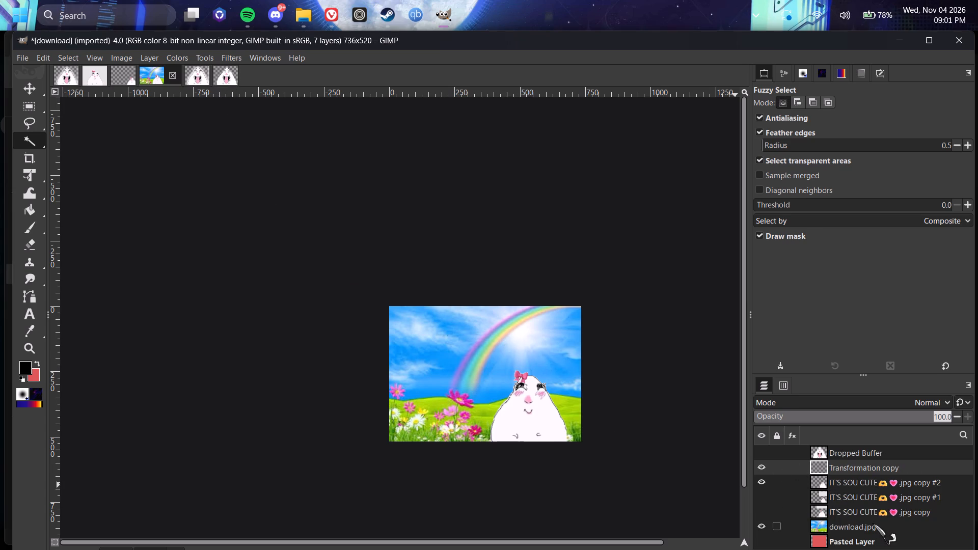
pyautogui.scroll(-4, 873, 523)
# Move the Dropped Buffer layer directly above download.jpg, beneath the bow hamster copies, and make it visible.
pyautogui.moveTo(837, 452); pyautogui.dragTo(832, 511)
pyautogui.click(760, 511)
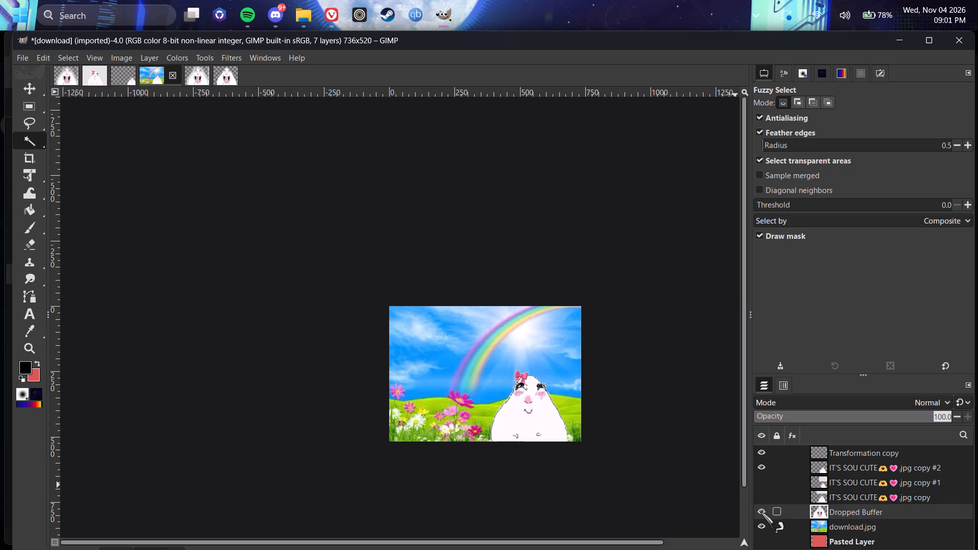
pyautogui.click(500, 347)
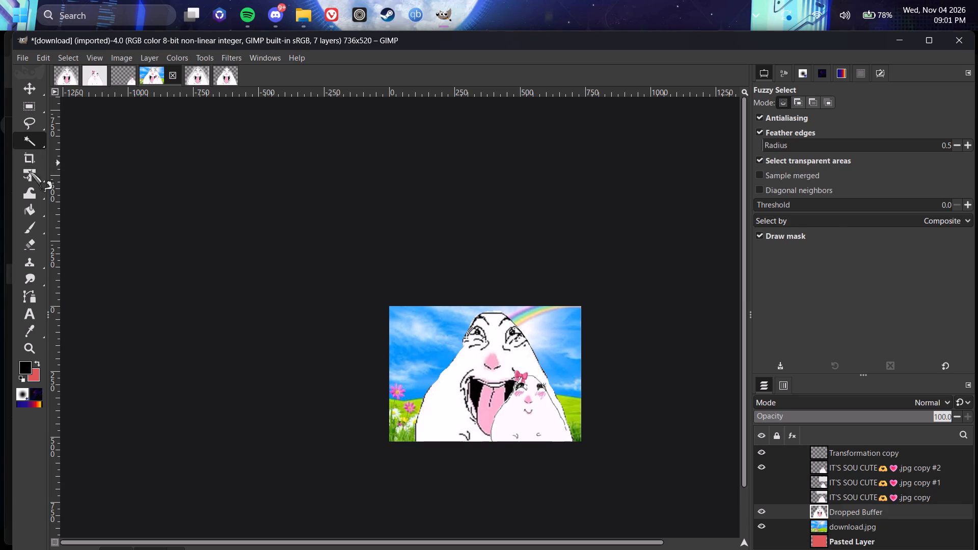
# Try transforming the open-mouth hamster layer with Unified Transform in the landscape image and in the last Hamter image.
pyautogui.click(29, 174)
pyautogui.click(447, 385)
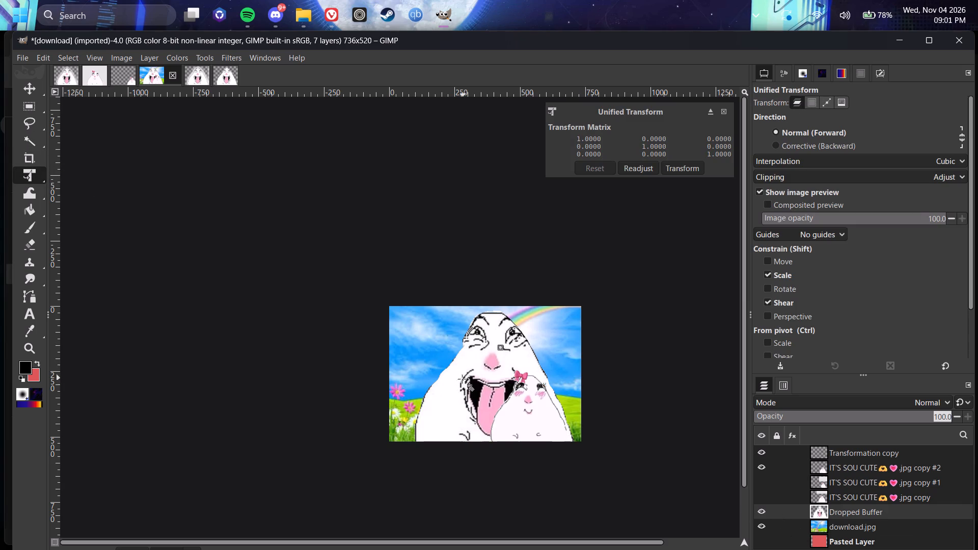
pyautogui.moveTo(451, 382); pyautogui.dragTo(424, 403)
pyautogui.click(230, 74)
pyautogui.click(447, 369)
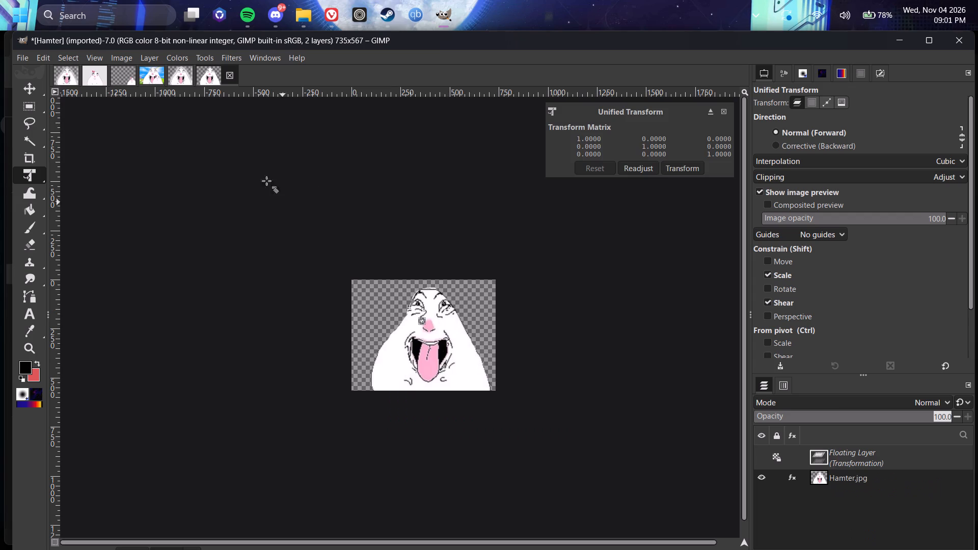
# Try scaling the Dropped Buffer layer in the second Hamter image down to about 9% with Unified Transform, keeping its proportions.
pyautogui.click(184, 73)
pyautogui.click(467, 366)
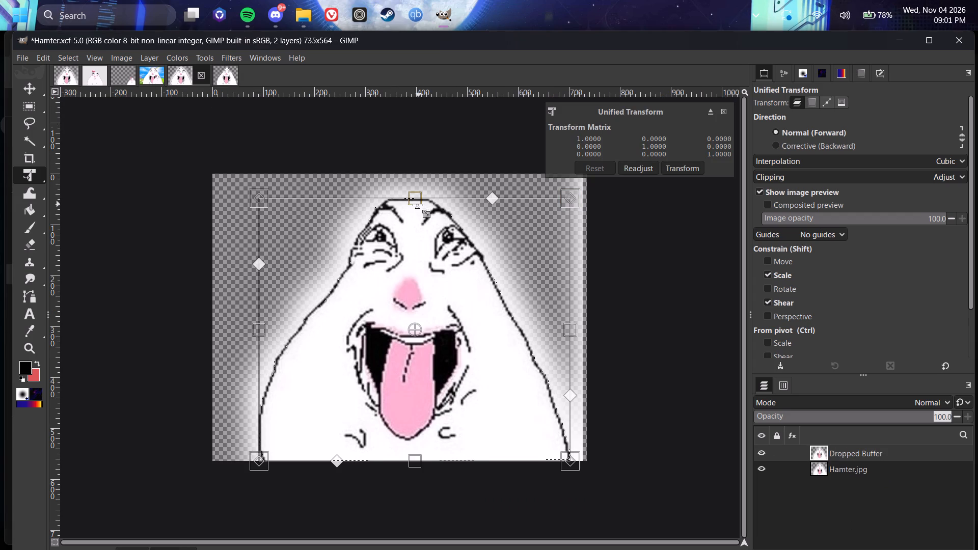
pyautogui.moveTo(572, 331); pyautogui.dragTo(416, 341)
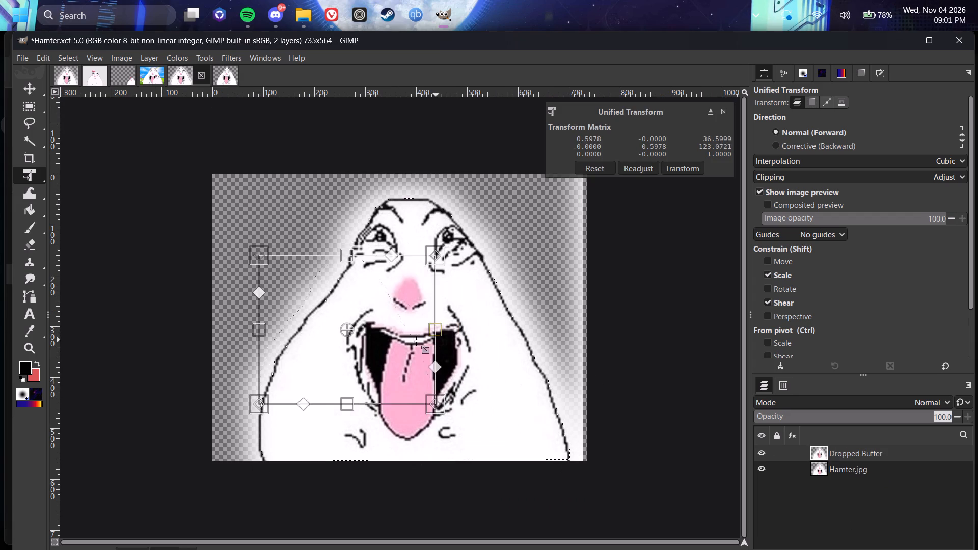
pyautogui.moveTo(416, 341); pyautogui.dragTo(414, 341)
pyautogui.click(496, 367)
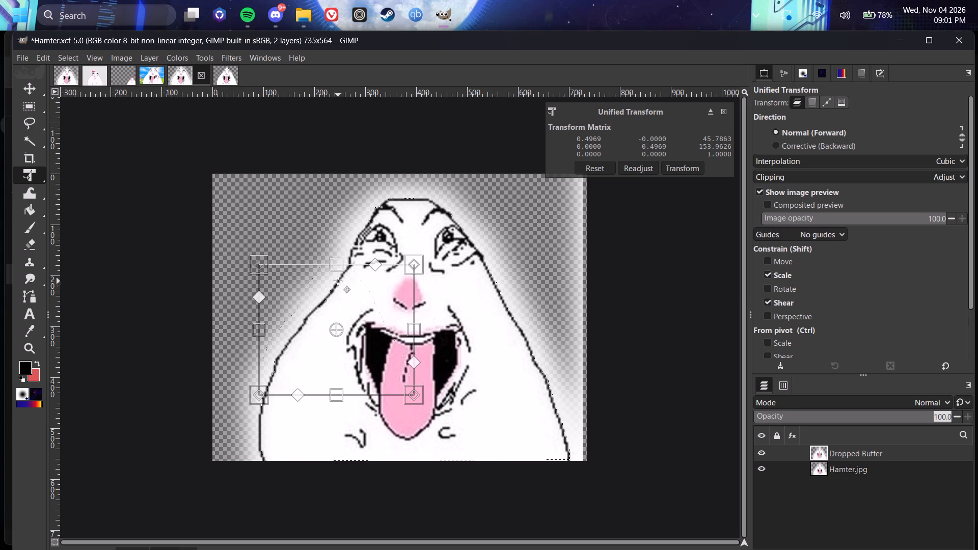
pyautogui.moveTo(336, 263); pyautogui.dragTo(525, 369)
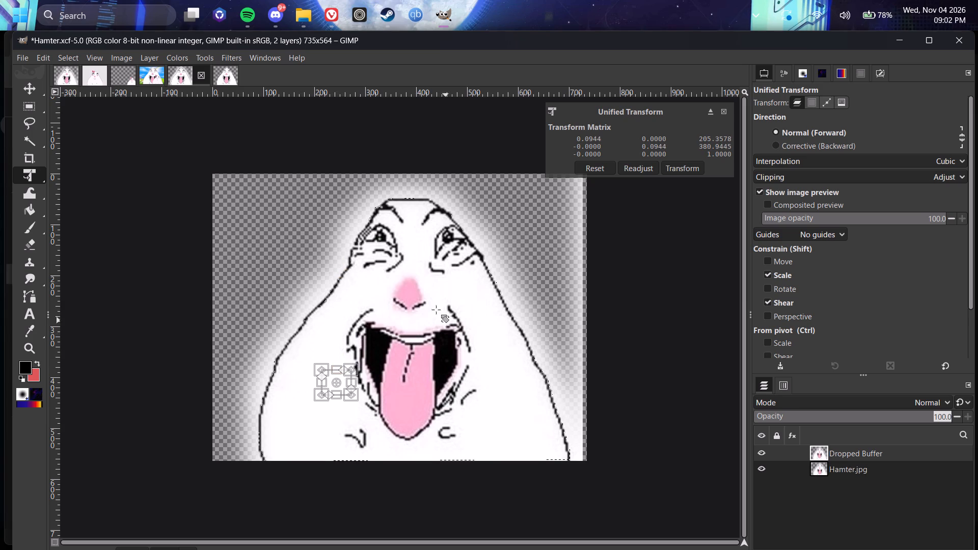
pyautogui.click(436, 309)
pyautogui.keyDown('ctrl'); pyautogui.scroll(-5, 436, 309); pyautogui.keyUp('ctrl')
pyautogui.click(460, 300)
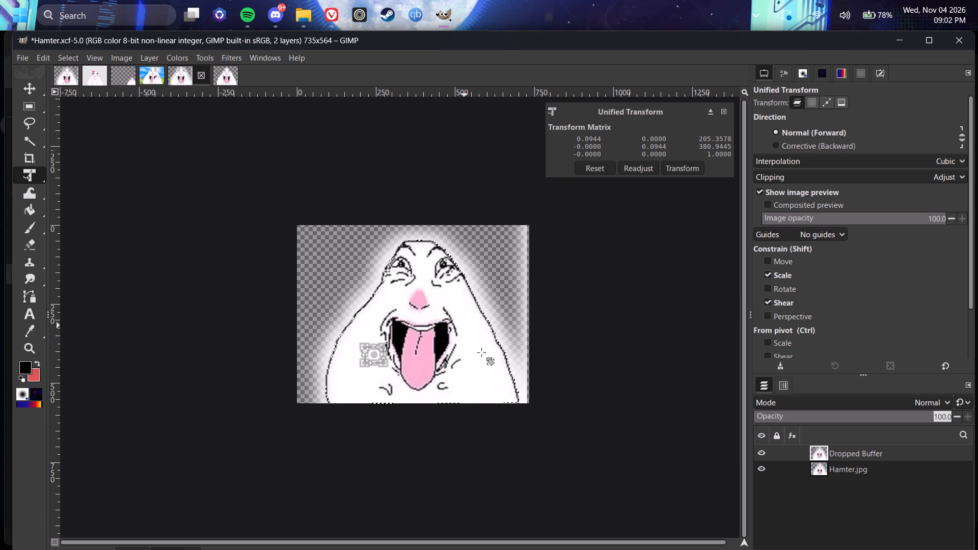
pyautogui.click(484, 364)
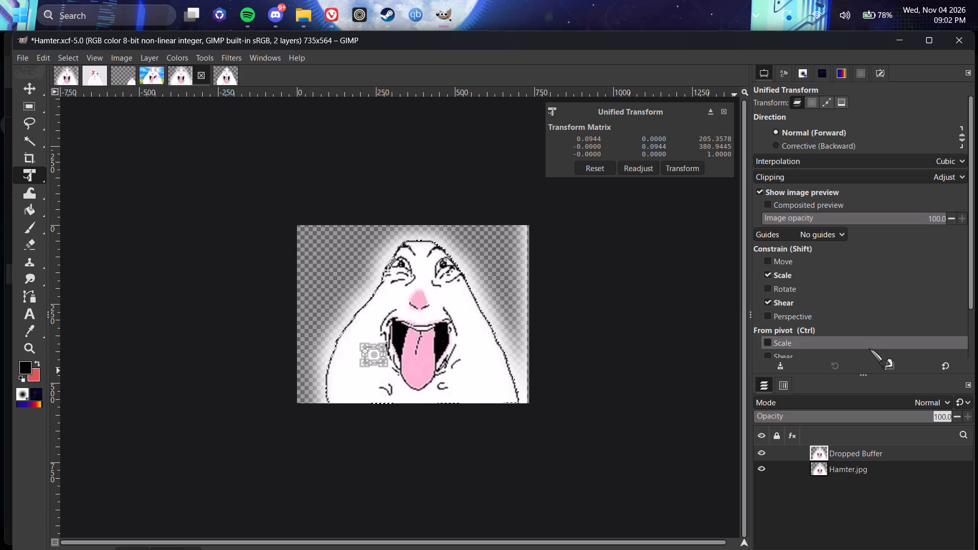
pyautogui.scroll(-6, 869, 348)
pyautogui.scroll(6, 869, 348)
pyautogui.scroll(-5, 869, 348)
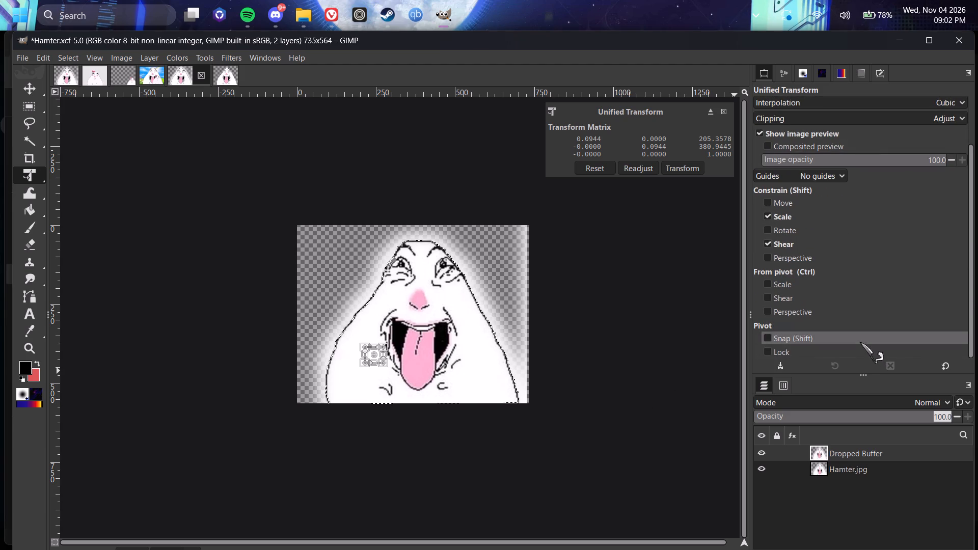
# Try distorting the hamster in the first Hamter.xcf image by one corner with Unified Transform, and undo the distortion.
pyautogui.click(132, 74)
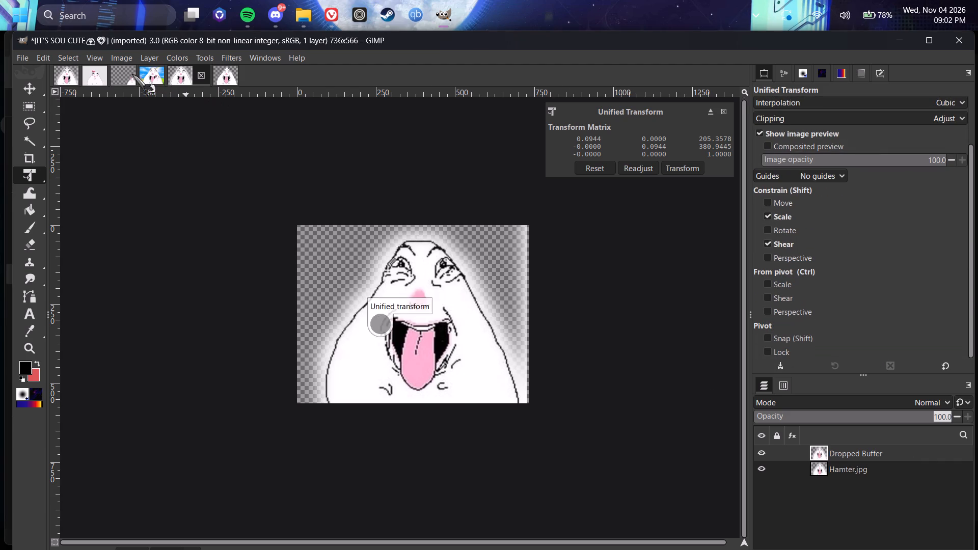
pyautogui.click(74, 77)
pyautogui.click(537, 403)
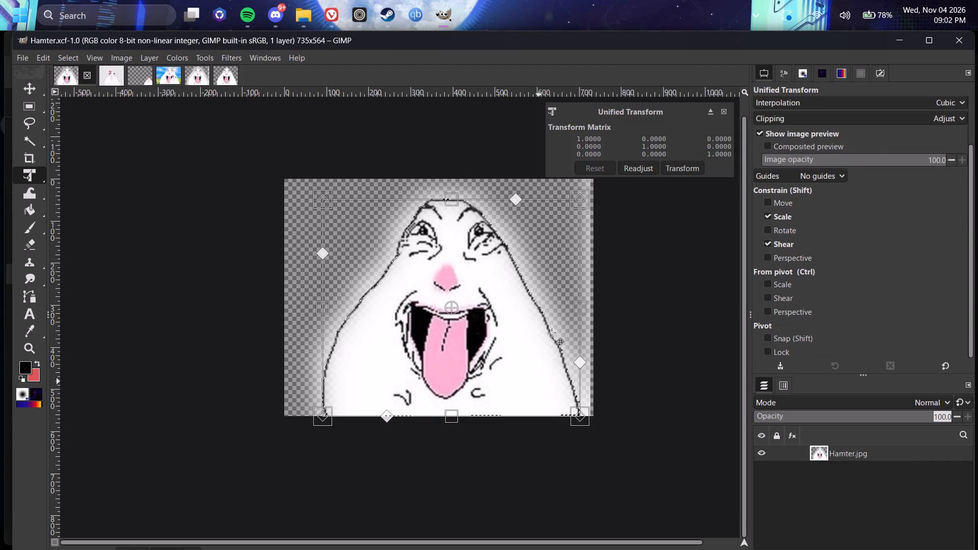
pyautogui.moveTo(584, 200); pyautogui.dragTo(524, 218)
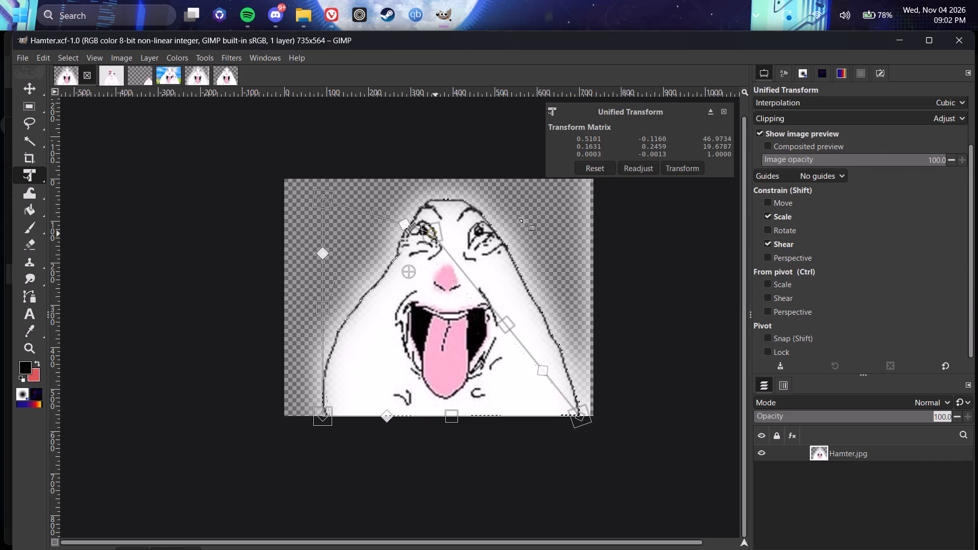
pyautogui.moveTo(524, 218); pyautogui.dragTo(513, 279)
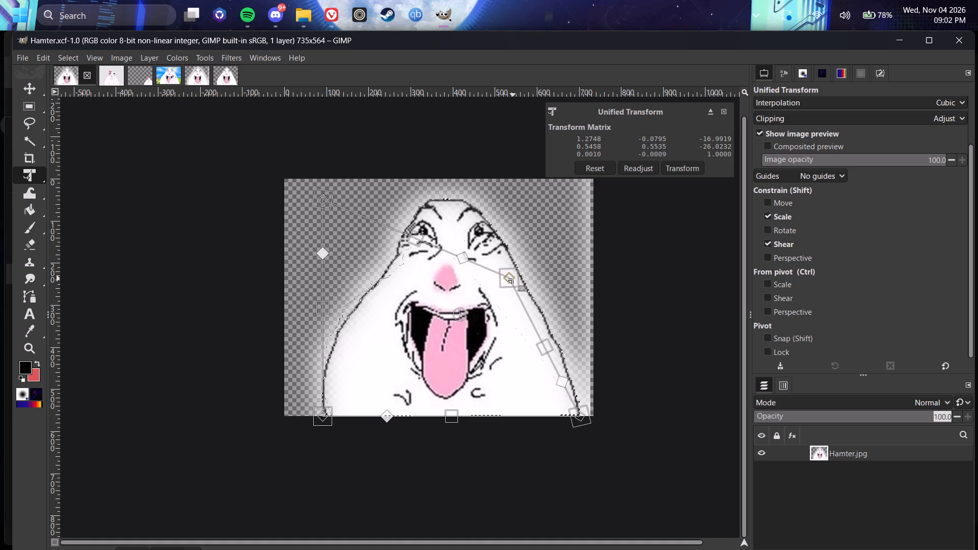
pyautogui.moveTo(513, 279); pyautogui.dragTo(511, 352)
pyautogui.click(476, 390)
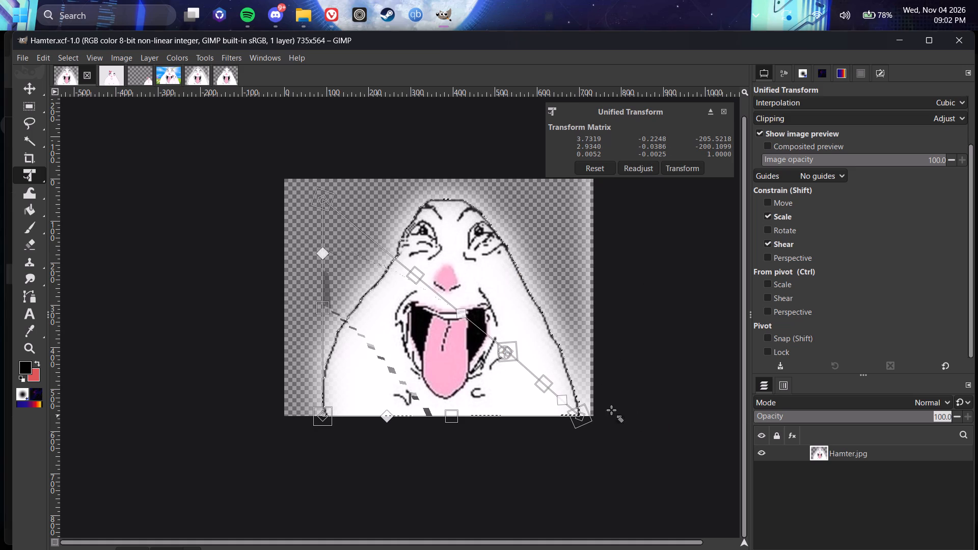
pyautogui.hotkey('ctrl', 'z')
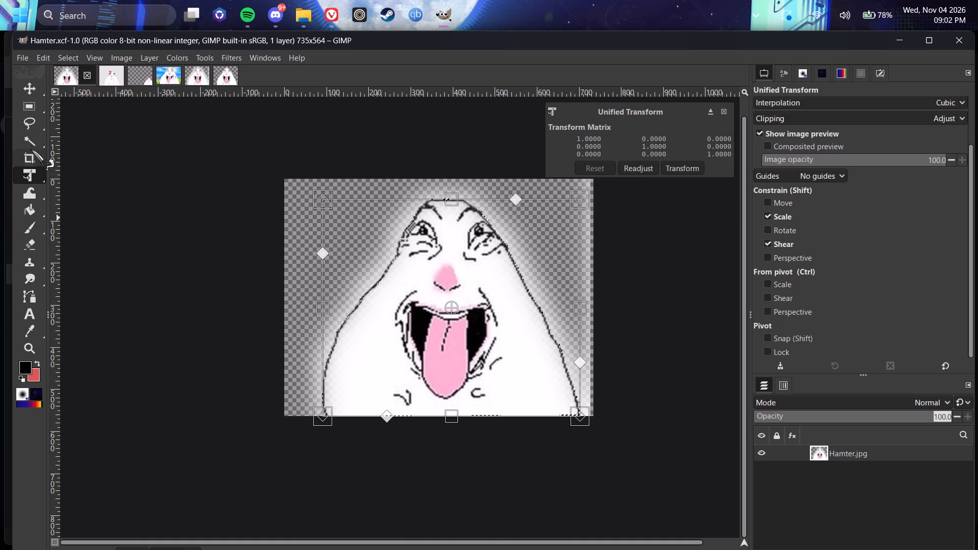
# Leave the transform on the first Hamter.xcf image and try deleting the contents of its existing selection.
pyautogui.click(502, 373)
pyautogui.press('Escape')
pyautogui.click(541, 375)
pyautogui.press('Delete')
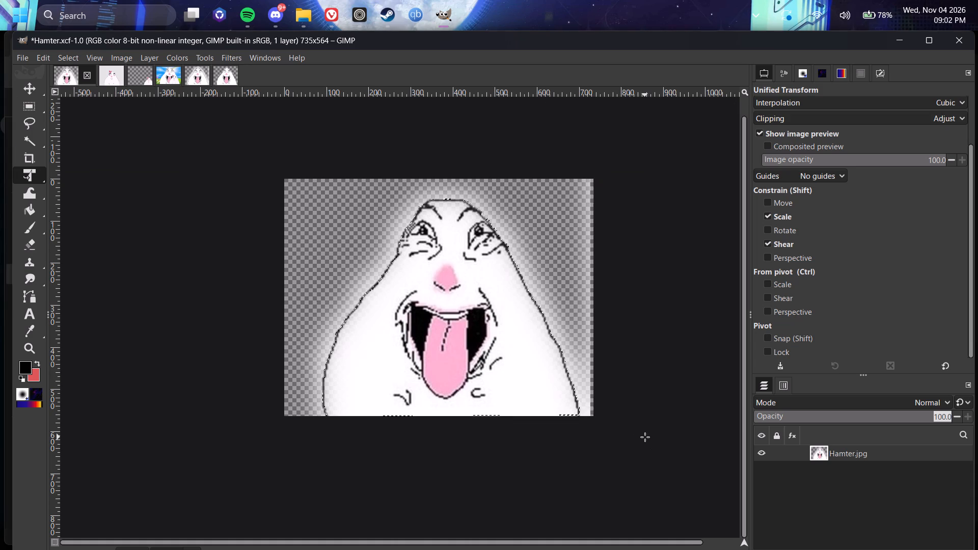
pyautogui.press('Delete')
pyautogui.press('Delete')
# Fuzzy-select the grey halo around the open-mouth hamster in the first Hamter.xcf image, delete it, and clear the selection.
pyautogui.click(37, 146)
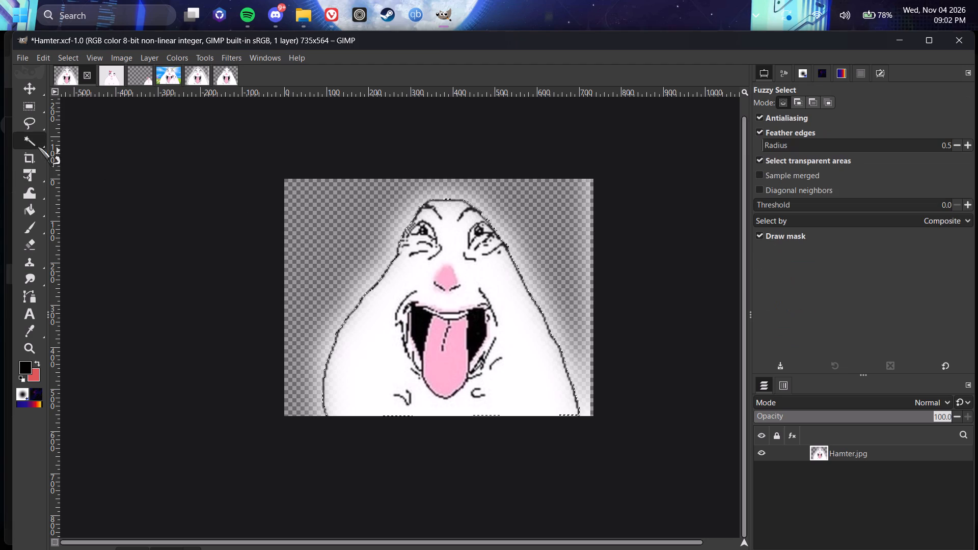
pyautogui.click(305, 270)
pyautogui.moveTo(319, 278); pyautogui.dragTo(328, 281)
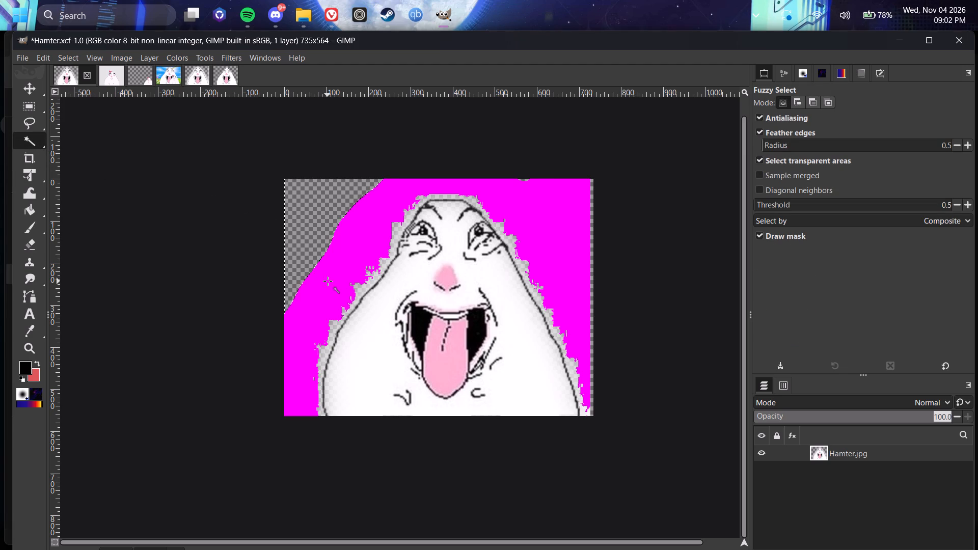
pyautogui.moveTo(328, 281); pyautogui.dragTo(278, 231)
pyautogui.press('Delete')
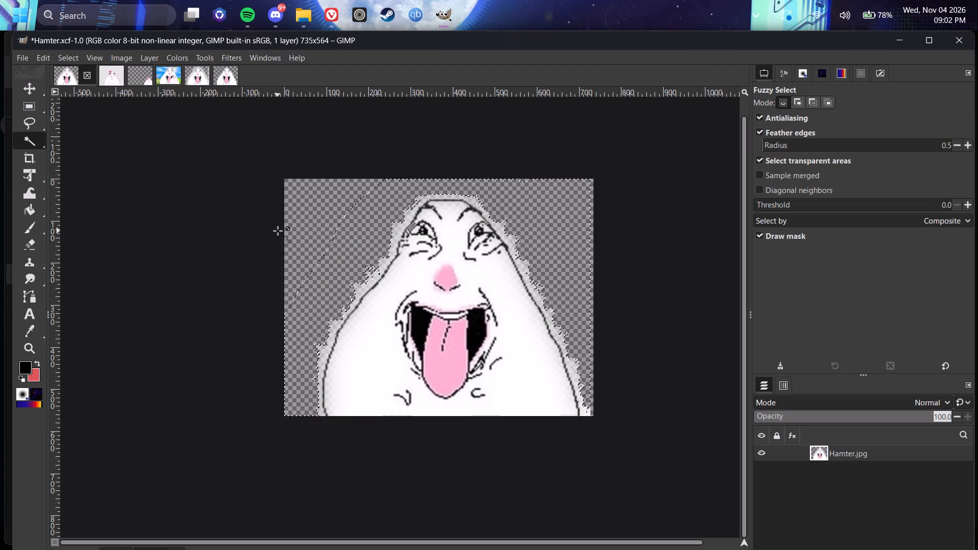
pyautogui.click(326, 232)
pyautogui.press('Delete')
pyautogui.click(701, 376)
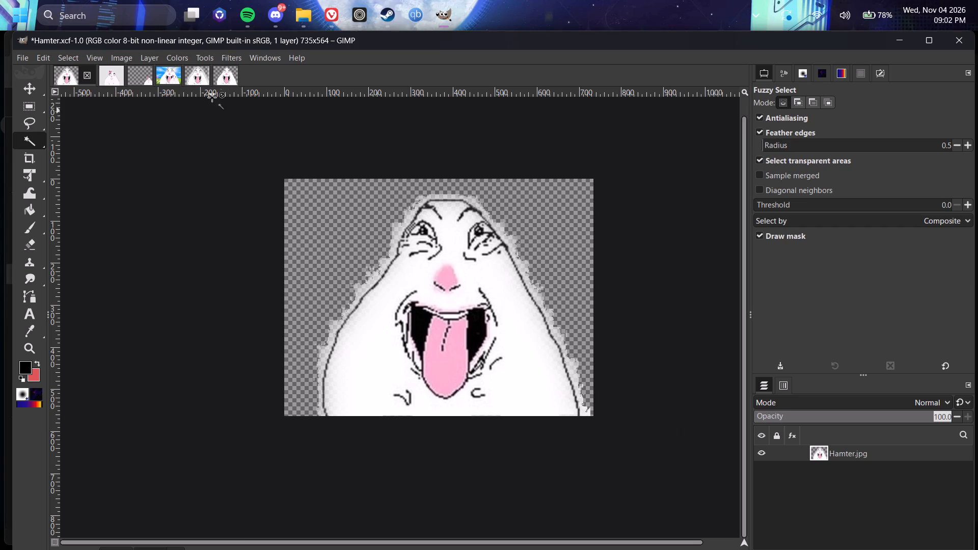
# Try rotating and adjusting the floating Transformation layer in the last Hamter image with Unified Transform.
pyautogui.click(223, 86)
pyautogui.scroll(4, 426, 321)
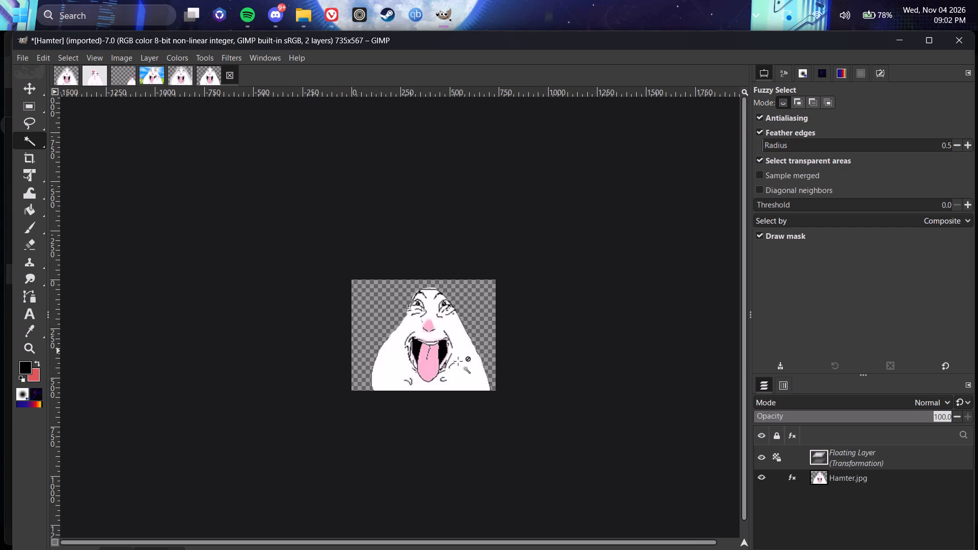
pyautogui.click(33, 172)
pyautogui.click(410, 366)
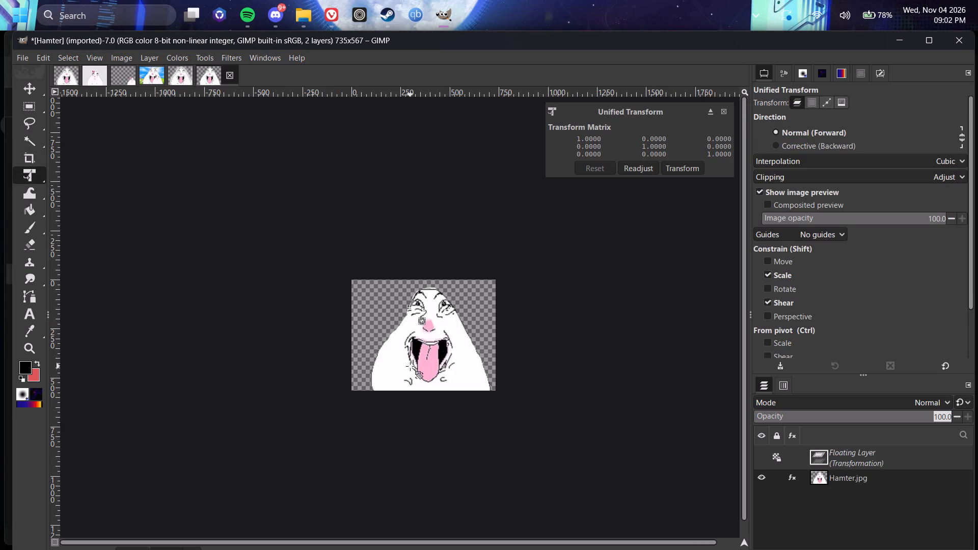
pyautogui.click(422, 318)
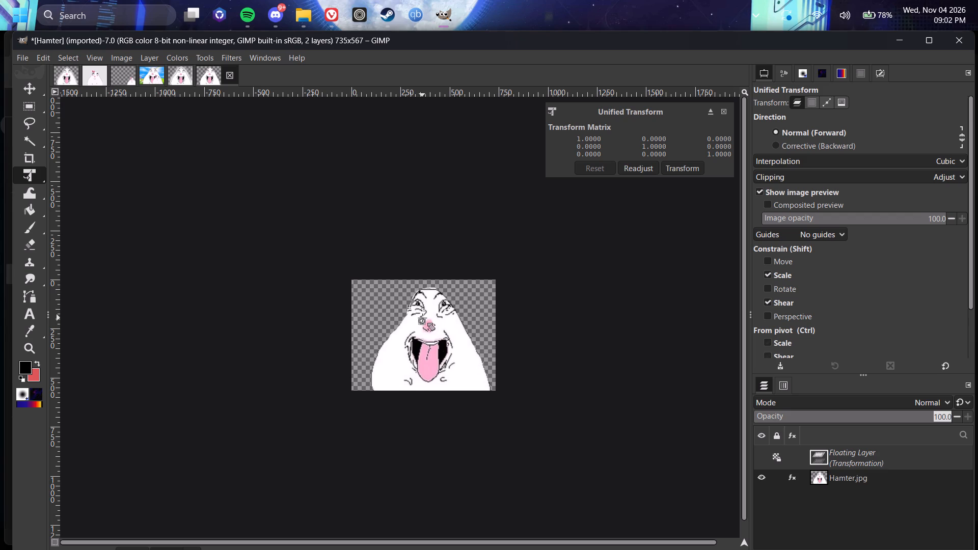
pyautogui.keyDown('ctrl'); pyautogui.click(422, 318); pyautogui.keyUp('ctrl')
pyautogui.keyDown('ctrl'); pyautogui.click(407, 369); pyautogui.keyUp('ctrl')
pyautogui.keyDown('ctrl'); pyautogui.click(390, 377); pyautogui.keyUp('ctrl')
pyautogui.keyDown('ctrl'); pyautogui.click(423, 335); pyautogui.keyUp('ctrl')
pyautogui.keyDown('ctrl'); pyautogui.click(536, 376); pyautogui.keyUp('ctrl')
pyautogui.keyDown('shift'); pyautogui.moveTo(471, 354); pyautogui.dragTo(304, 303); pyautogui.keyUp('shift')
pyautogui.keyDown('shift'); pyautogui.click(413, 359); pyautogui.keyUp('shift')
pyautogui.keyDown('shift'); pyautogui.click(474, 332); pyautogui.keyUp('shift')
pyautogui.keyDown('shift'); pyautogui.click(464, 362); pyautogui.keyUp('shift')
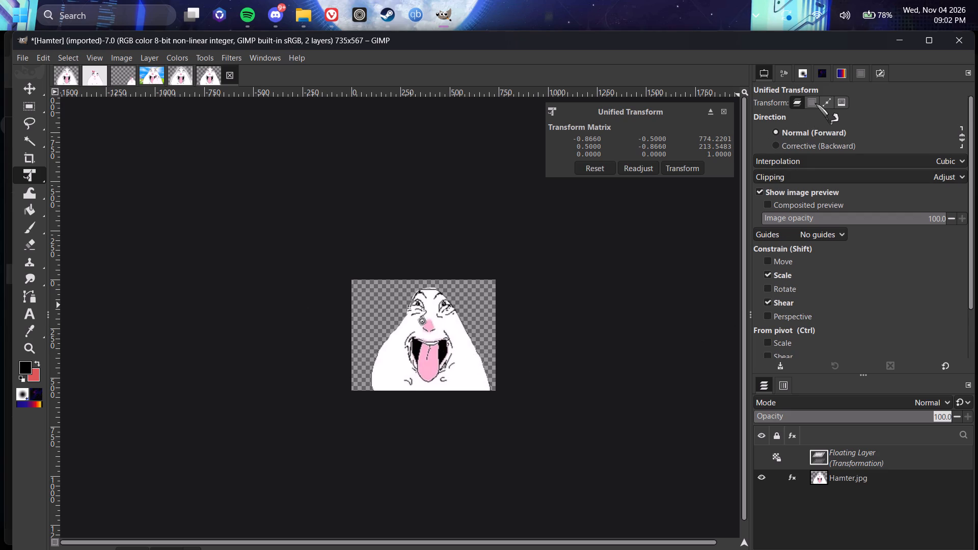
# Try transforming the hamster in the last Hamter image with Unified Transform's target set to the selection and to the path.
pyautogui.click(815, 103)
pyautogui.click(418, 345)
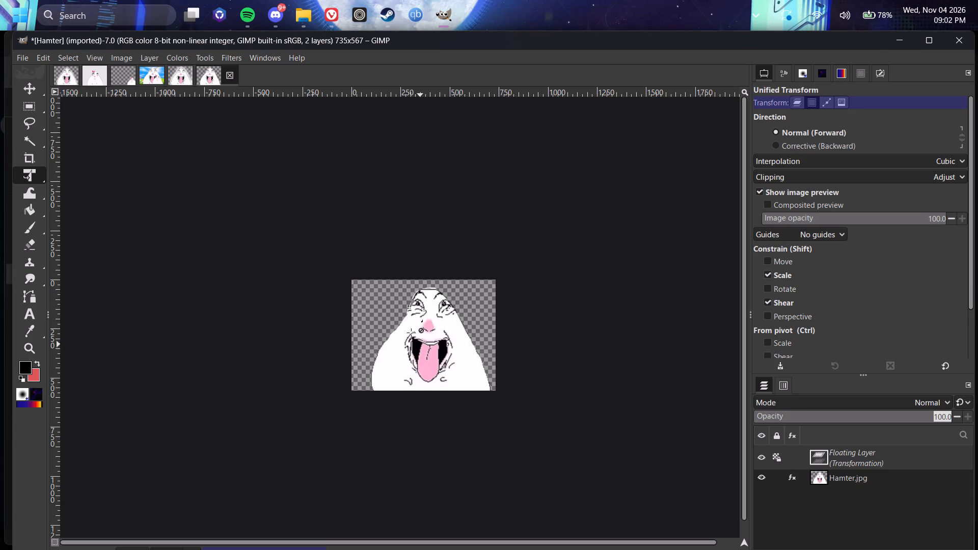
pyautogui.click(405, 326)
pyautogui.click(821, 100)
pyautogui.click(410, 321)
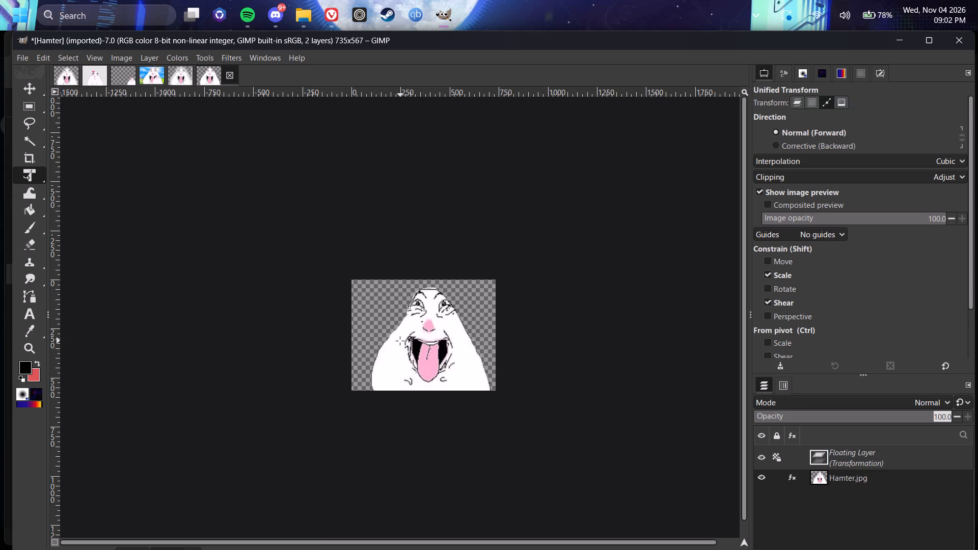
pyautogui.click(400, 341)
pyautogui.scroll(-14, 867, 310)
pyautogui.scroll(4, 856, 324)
# Turn on Unified Transform's composited preview, try transforming the hamster again, and set the transform target back to the layer.
pyautogui.click(804, 207)
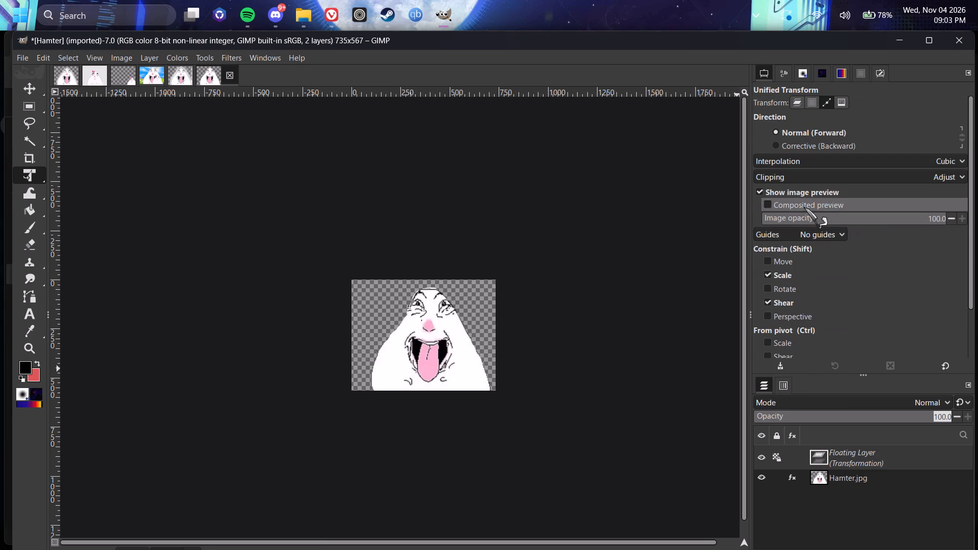
pyautogui.click(343, 326)
pyautogui.click(357, 336)
pyautogui.click(438, 352)
pyautogui.moveTo(497, 355); pyautogui.dragTo(506, 355)
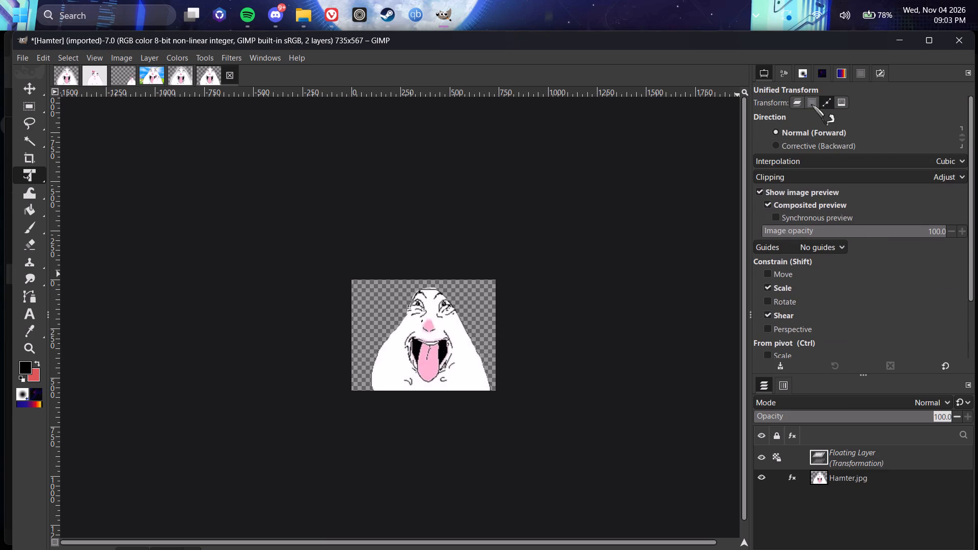
pyautogui.click(799, 100)
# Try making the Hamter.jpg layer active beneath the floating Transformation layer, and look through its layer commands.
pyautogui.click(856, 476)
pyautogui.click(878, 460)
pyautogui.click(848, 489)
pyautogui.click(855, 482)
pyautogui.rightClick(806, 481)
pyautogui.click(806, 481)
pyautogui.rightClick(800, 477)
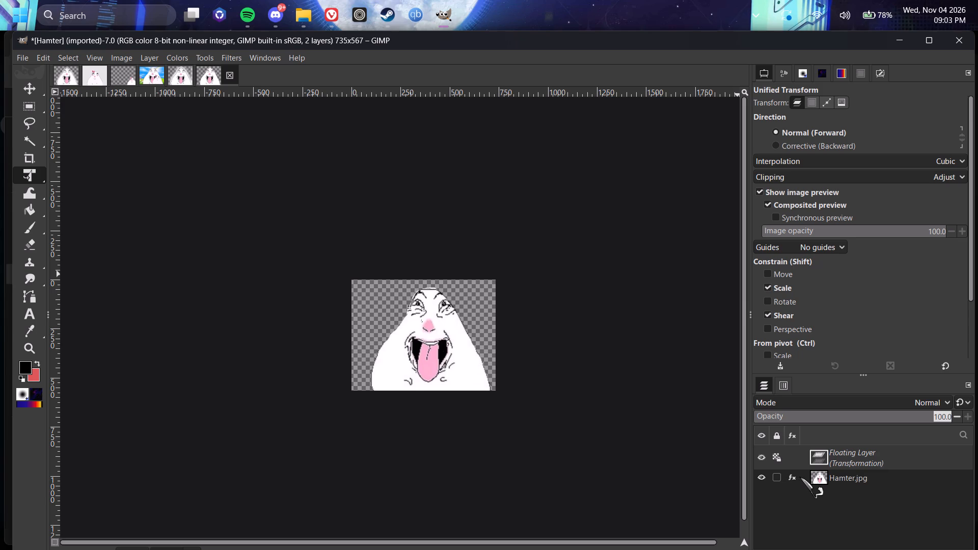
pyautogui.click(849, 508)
# In the three-layer Hamter.xcf image with the white halo, start a Free Select outline from the bottom edge up the hamster's left flank.
pyautogui.click(181, 76)
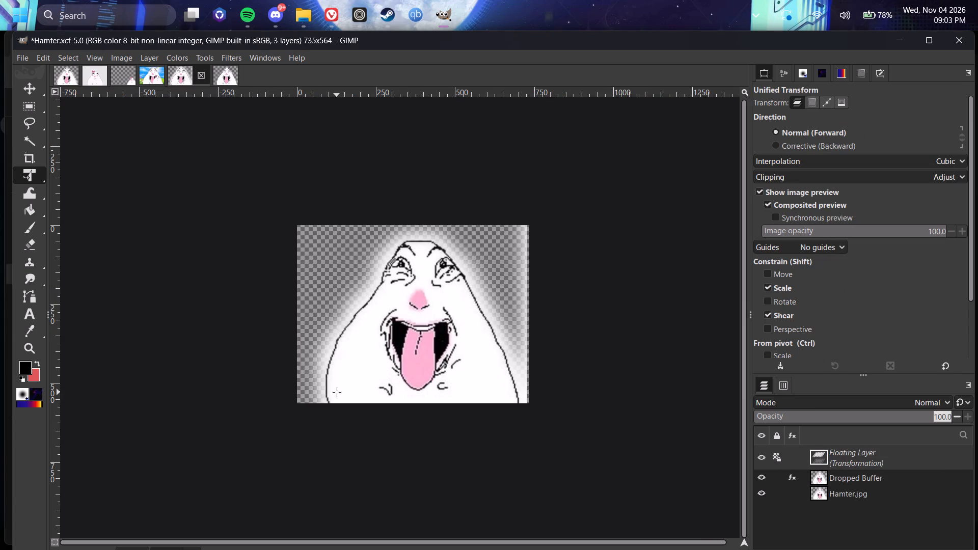
pyautogui.click(32, 124)
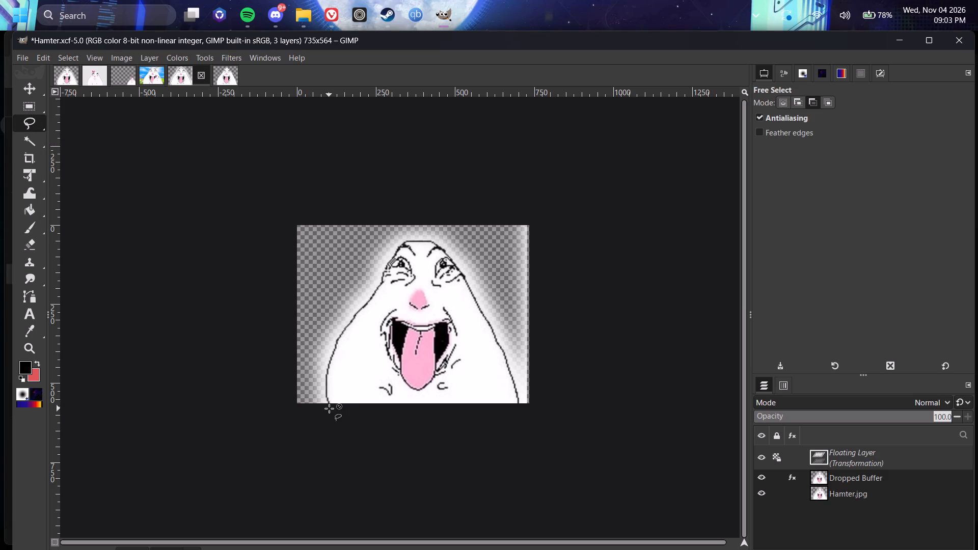
pyautogui.keyDown('ctrl'); pyautogui.scroll(10, 331, 408); pyautogui.keyUp('ctrl')
pyautogui.moveTo(325, 394); pyautogui.dragTo(322, 309)
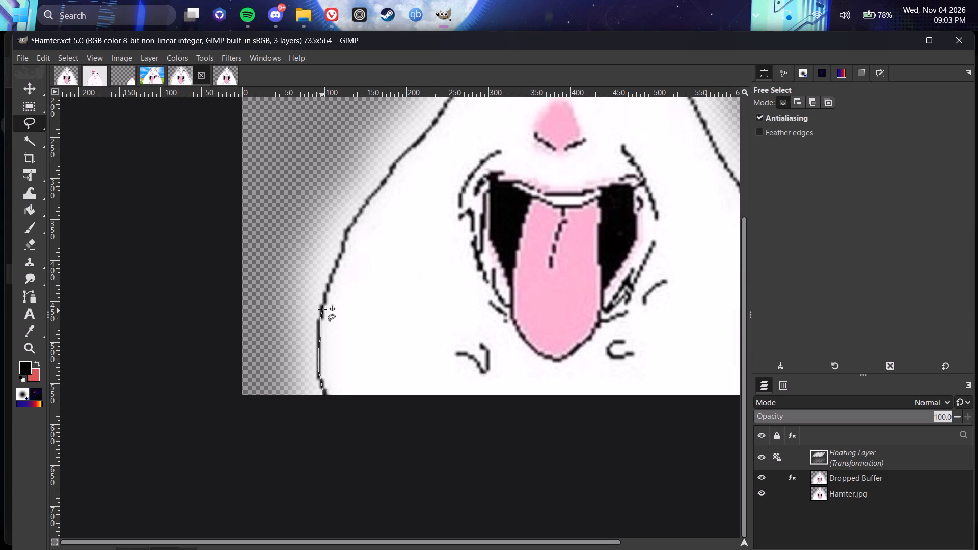
pyautogui.moveTo(322, 309); pyautogui.dragTo(345, 241)
pyautogui.moveTo(345, 241); pyautogui.dragTo(392, 170)
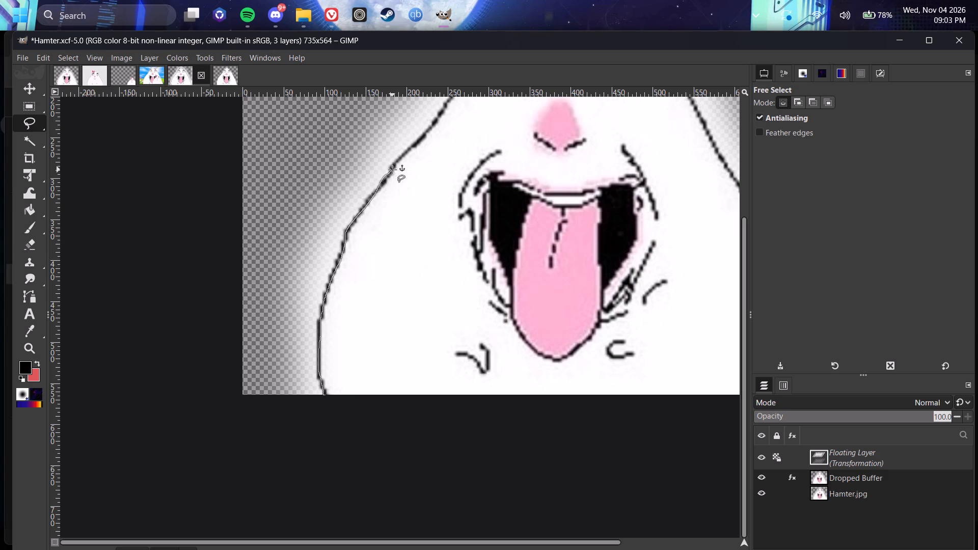
pyautogui.moveTo(392, 170); pyautogui.dragTo(431, 131)
# Continue the Free Select outline past the left eye, over the top of the head and down past the right eye.
pyautogui.keyDown('ctrl'); pyautogui.scroll(-6, 515, 198); pyautogui.keyUp('ctrl')
pyautogui.keyDown('ctrl'); pyautogui.scroll(2, 524, 129); pyautogui.keyUp('ctrl')
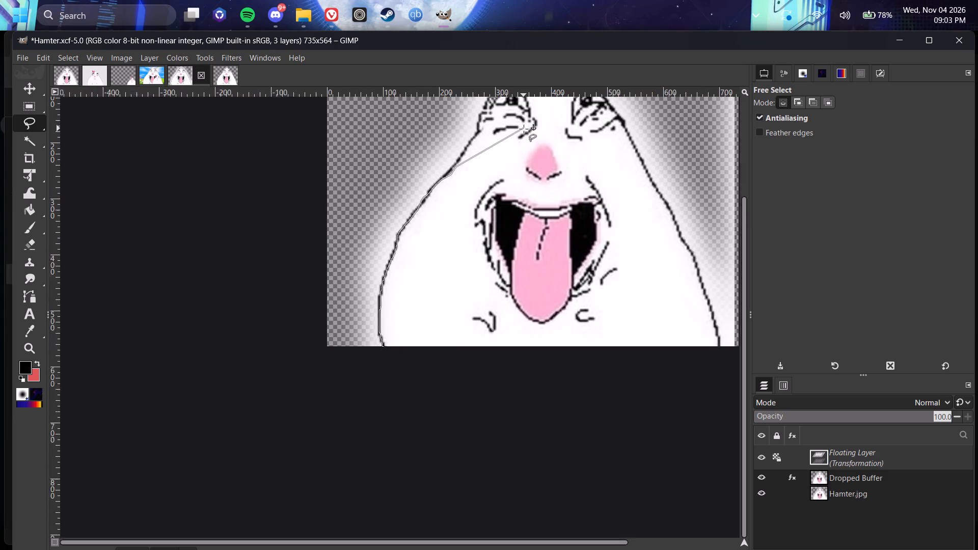
pyautogui.keyDown('ctrl'); pyautogui.scroll(2, 524, 129); pyautogui.keyUp('ctrl')
pyautogui.moveTo(524, 129); pyautogui.dragTo(417, 284, button='middle')
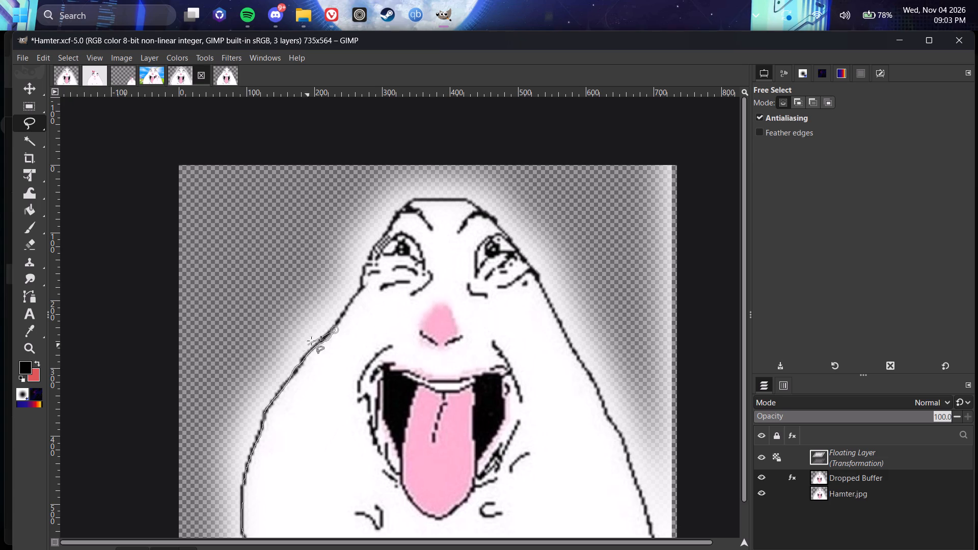
pyautogui.moveTo(336, 322); pyautogui.dragTo(339, 315)
pyautogui.moveTo(339, 315); pyautogui.dragTo(358, 277)
pyautogui.moveTo(358, 277); pyautogui.dragTo(389, 228)
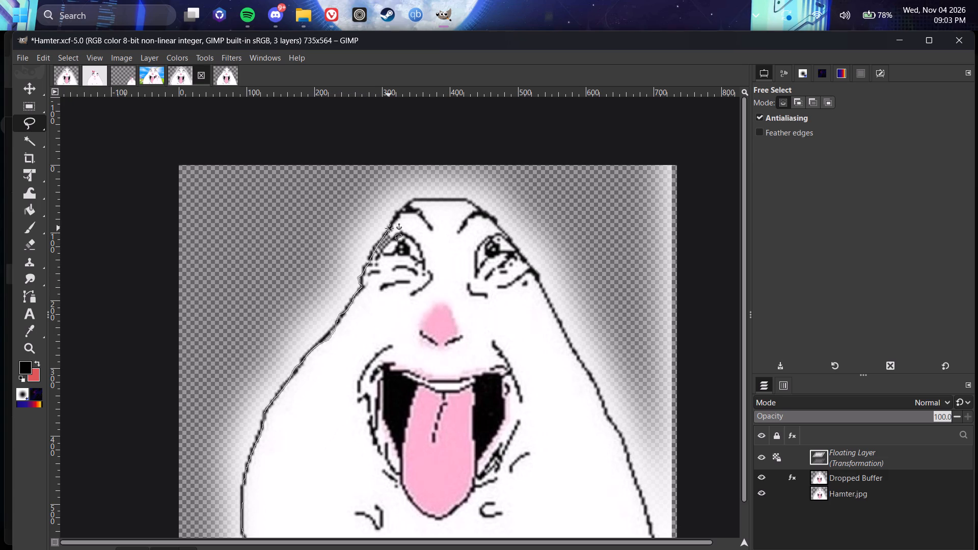
pyautogui.moveTo(389, 228); pyautogui.dragTo(436, 198)
pyautogui.moveTo(436, 198); pyautogui.dragTo(486, 213)
pyautogui.moveTo(486, 213); pyautogui.dragTo(509, 240)
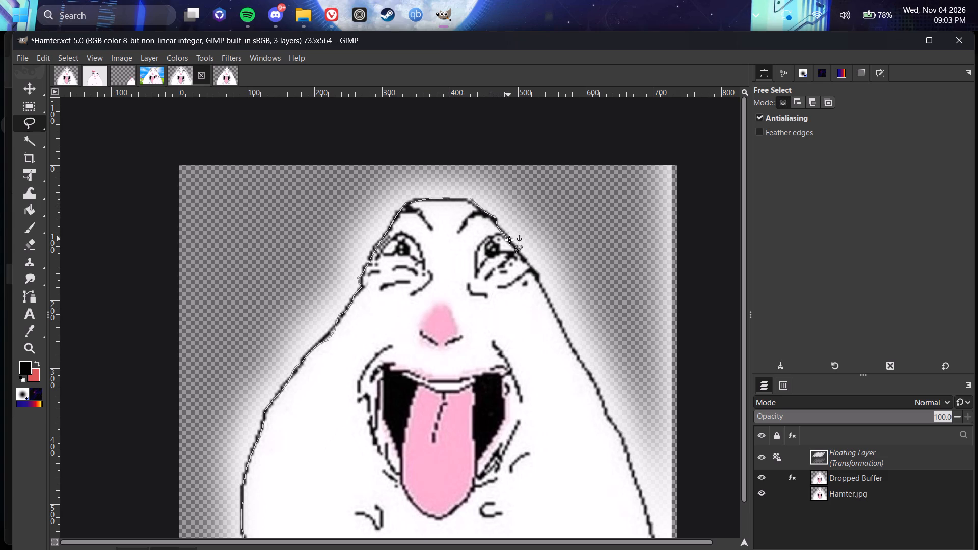
pyautogui.moveTo(509, 240); pyautogui.dragTo(539, 282)
# Finish the Free Select outline down the hamster's right flank to the image's bottom edge and turn it into a selection.
pyautogui.moveTo(539, 282); pyautogui.dragTo(566, 337)
pyautogui.moveTo(566, 337); pyautogui.dragTo(596, 388)
pyautogui.moveTo(596, 388); pyautogui.dragTo(620, 436)
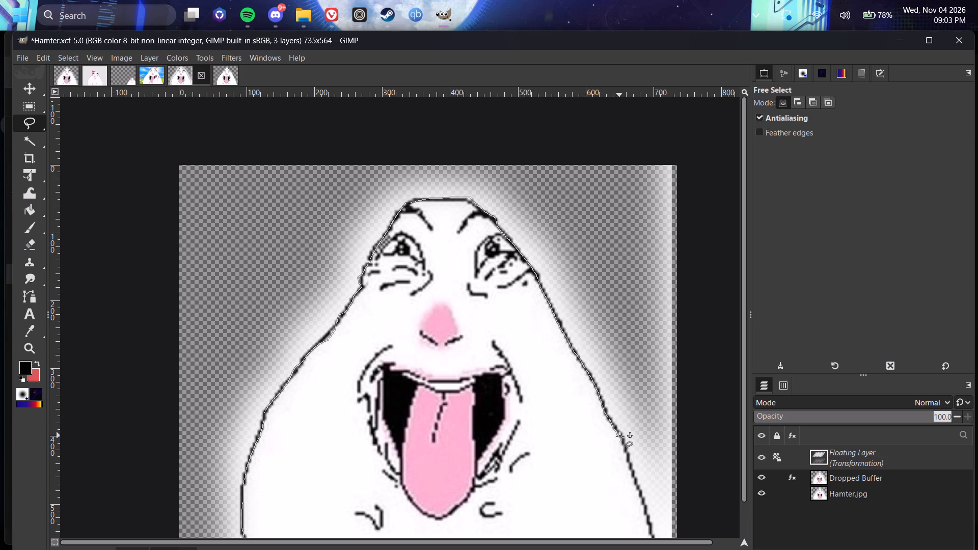
pyautogui.moveTo(620, 436); pyautogui.dragTo(625, 454)
pyautogui.keyDown('ctrl'); pyautogui.scroll(1, 625, 454); pyautogui.keyUp('ctrl')
pyautogui.keyDown('ctrl'); pyautogui.moveTo(624, 454); pyautogui.dragTo(568, 342, button='middle'); pyautogui.keyUp('ctrl')
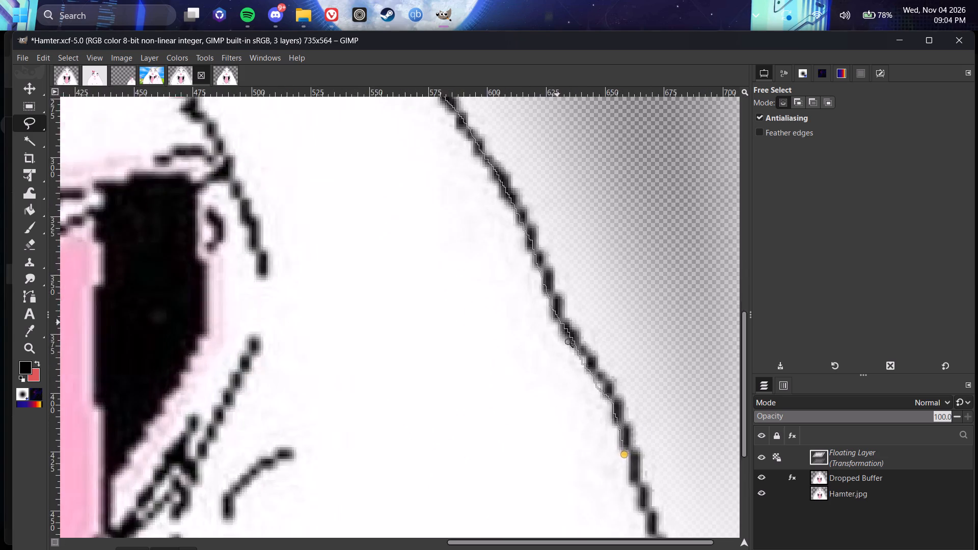
pyautogui.keyDown('ctrl'); pyautogui.moveTo(568, 342); pyautogui.dragTo(624, 519, button='middle'); pyautogui.keyUp('ctrl')
pyautogui.moveTo(672, 497); pyautogui.dragTo(621, 398, button='middle')
pyautogui.keyDown('ctrl'); pyautogui.scroll(3, 616, 370); pyautogui.keyUp('ctrl')
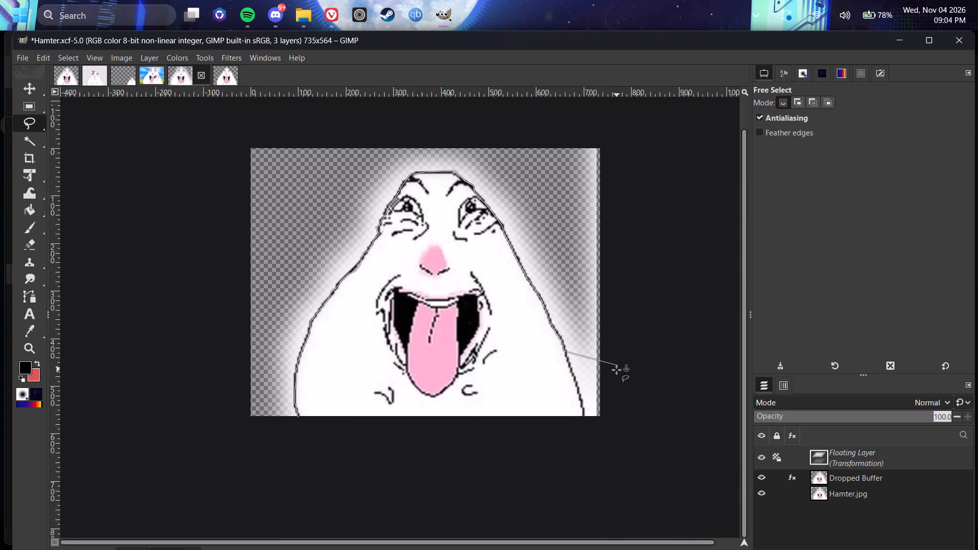
pyautogui.keyDown('ctrl'); pyautogui.scroll(6, 616, 370); pyautogui.keyUp('ctrl')
pyautogui.moveTo(517, 332); pyautogui.dragTo(521, 335)
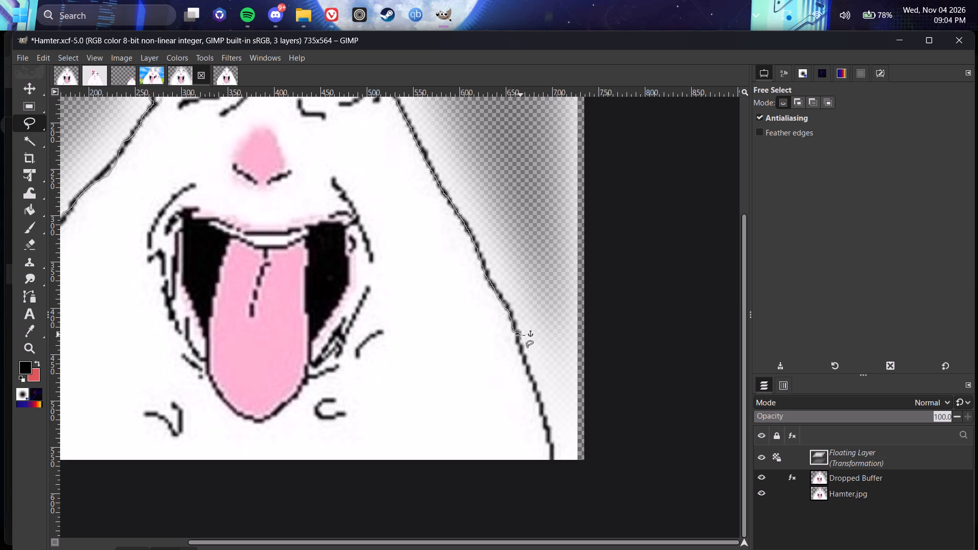
pyautogui.moveTo(521, 335); pyautogui.dragTo(542, 413)
pyautogui.moveTo(542, 413); pyautogui.dragTo(552, 459)
pyautogui.moveTo(552, 459); pyautogui.dragTo(552, 465)
pyautogui.press('Return')
# Set the Free Select mode to subtract and invert the selection to cover the background around the hamster.
pyautogui.click(828, 103)
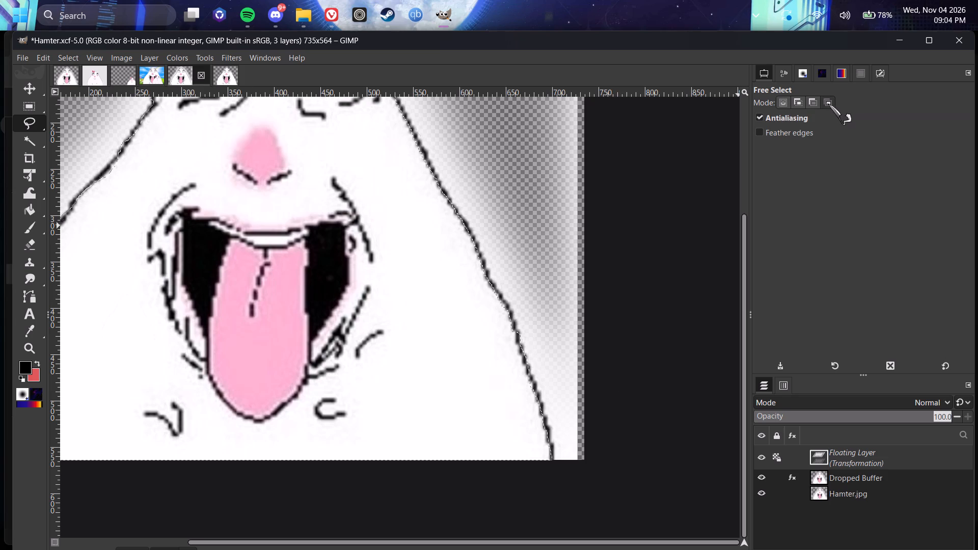
pyautogui.click(810, 97)
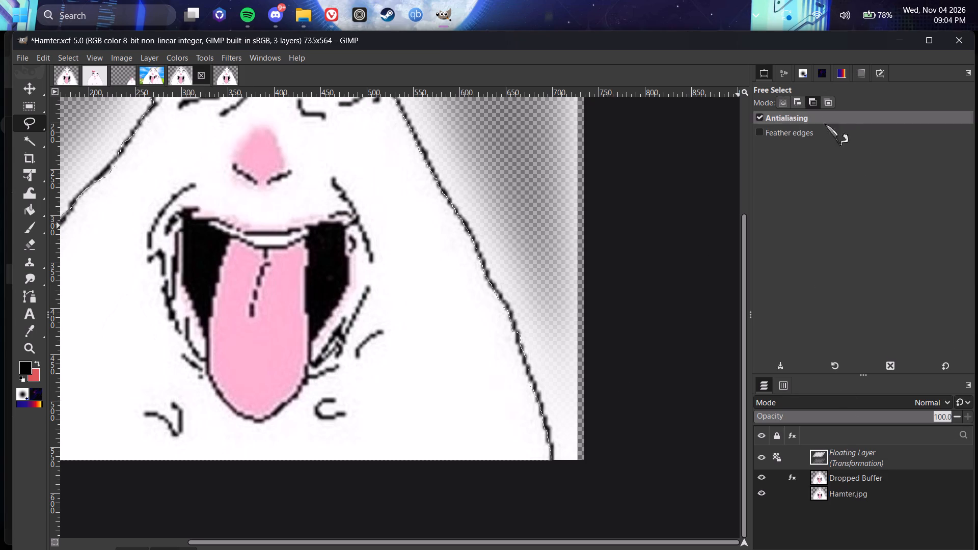
pyautogui.click(786, 384)
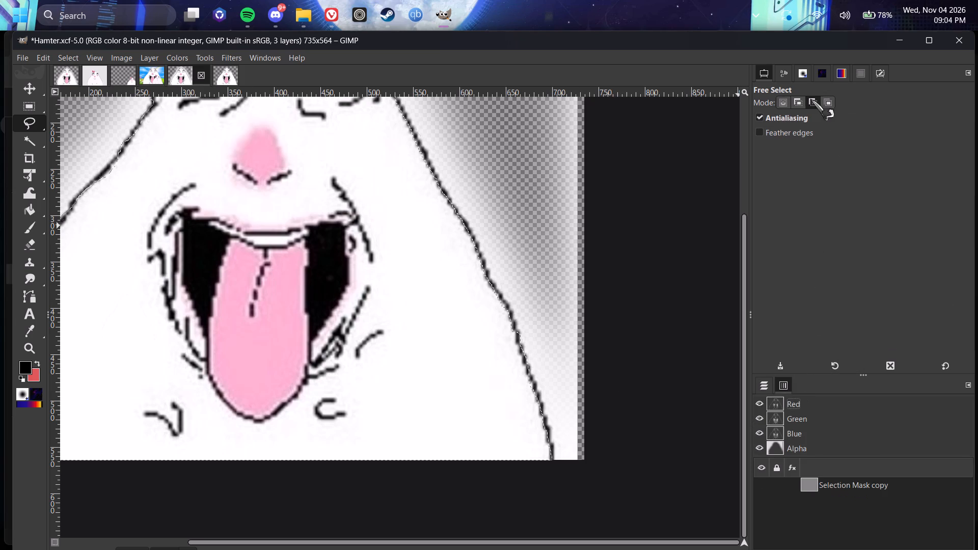
pyautogui.click(874, 75)
pyautogui.click(863, 79)
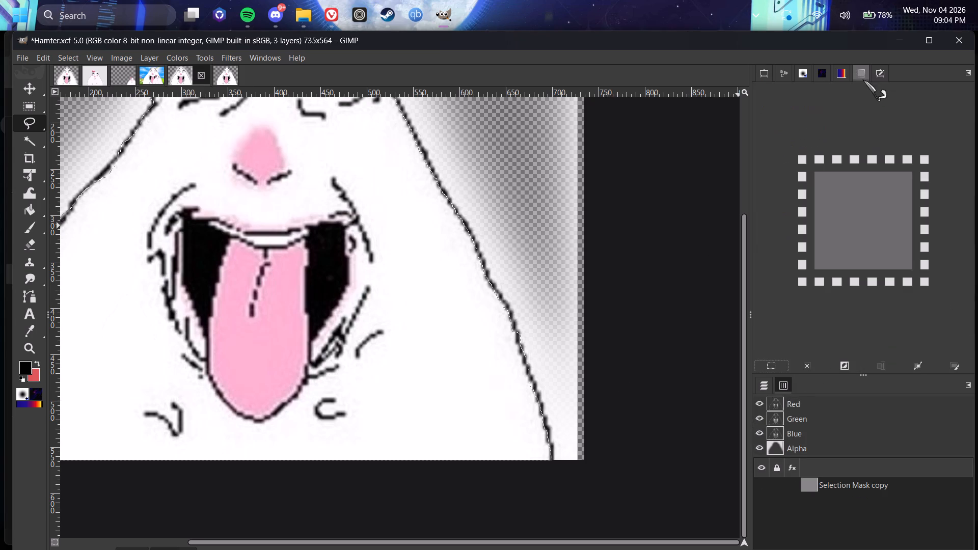
pyautogui.click(850, 368)
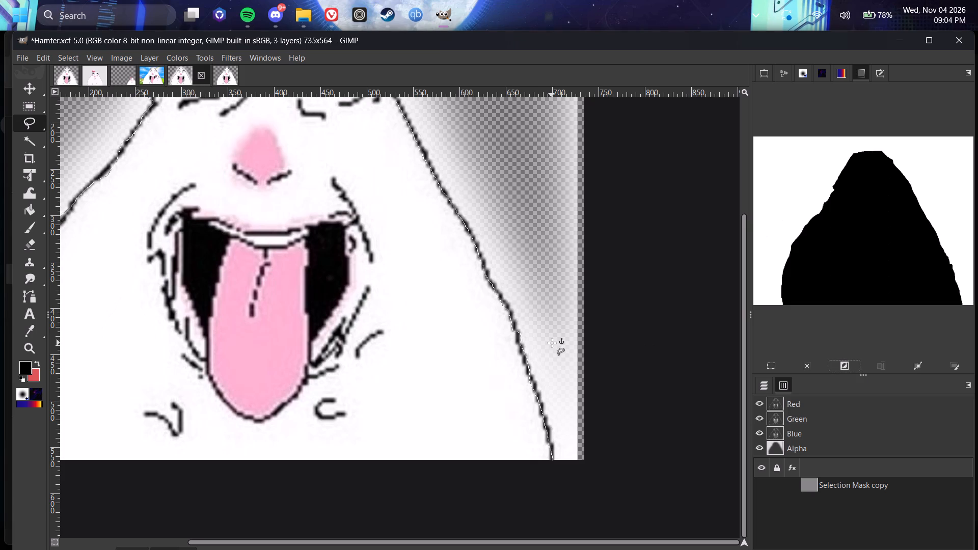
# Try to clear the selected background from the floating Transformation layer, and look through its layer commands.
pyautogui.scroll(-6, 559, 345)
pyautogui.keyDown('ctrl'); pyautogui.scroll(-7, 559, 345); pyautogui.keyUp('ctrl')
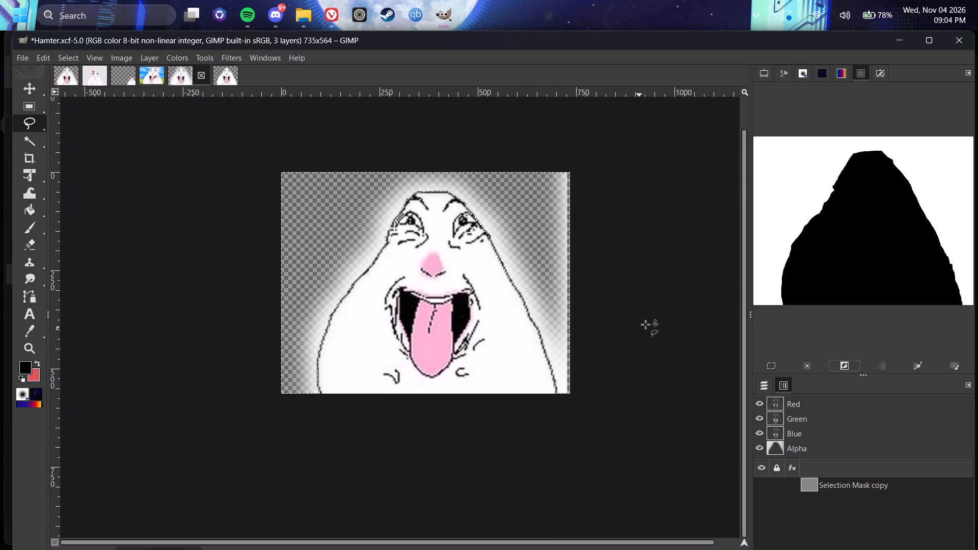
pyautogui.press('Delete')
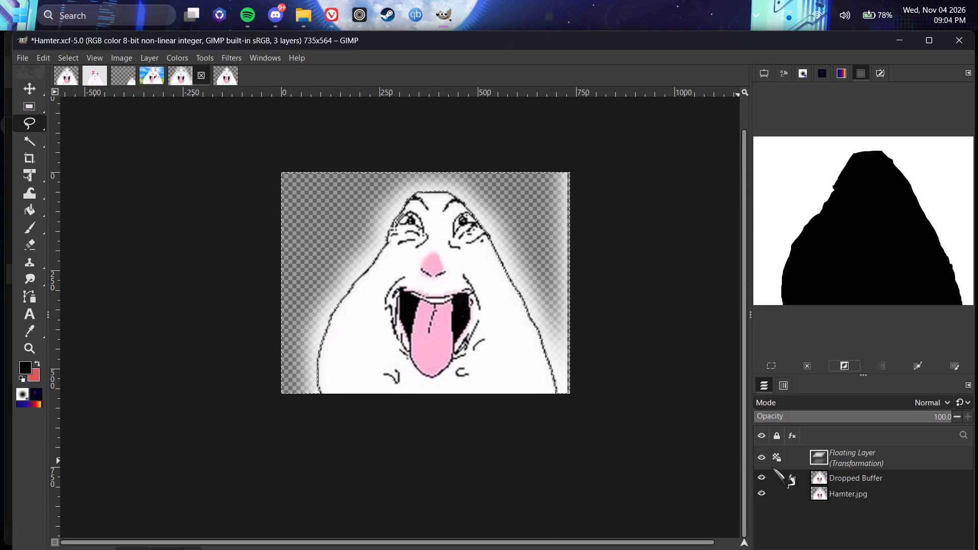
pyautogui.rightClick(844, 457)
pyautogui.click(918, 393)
# Unlock the floating Transformation layer's alpha channel and clear the selected background from it.
pyautogui.rightClick(776, 456)
pyautogui.doubleClick(776, 456)
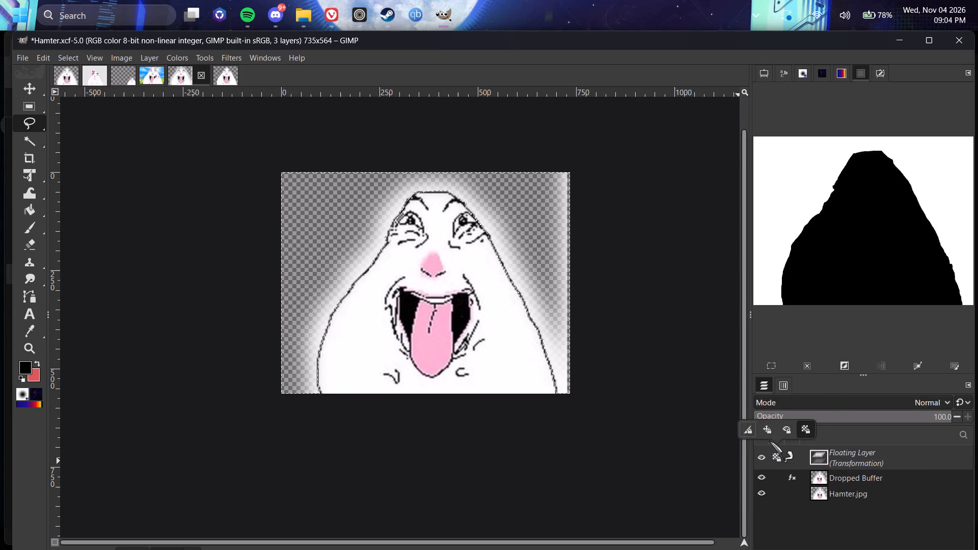
pyautogui.click(805, 430)
pyautogui.click(888, 325)
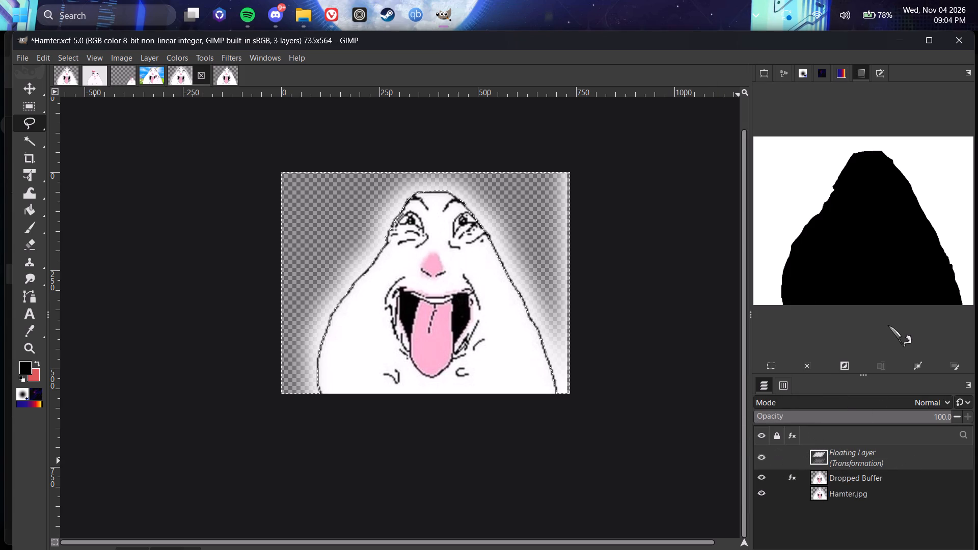
pyautogui.press('Delete')
# Anchor the floating Transformation layer into the Dropped Buffer layer and clear the selected background there.
pyautogui.click(546, 262)
pyautogui.press('Delete')
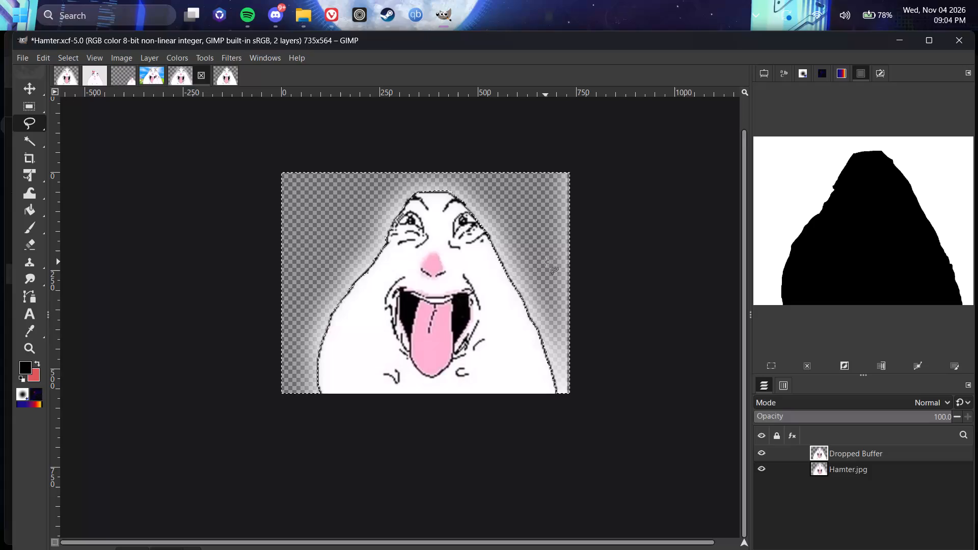
pyautogui.press('Delete')
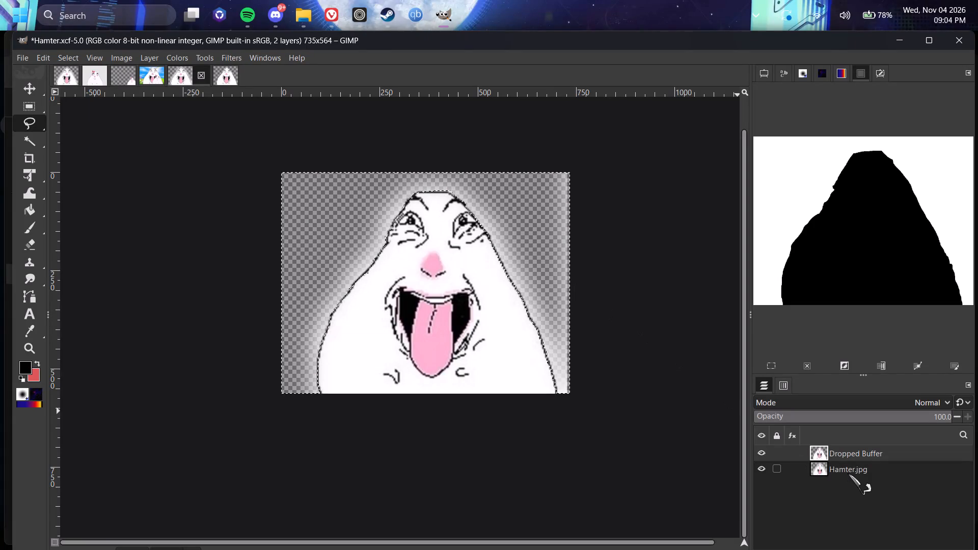
# Clear the selected background from the Hamter.jpg layer to remove the white halo around the hamster.
pyautogui.click(848, 473)
pyautogui.press('Delete')
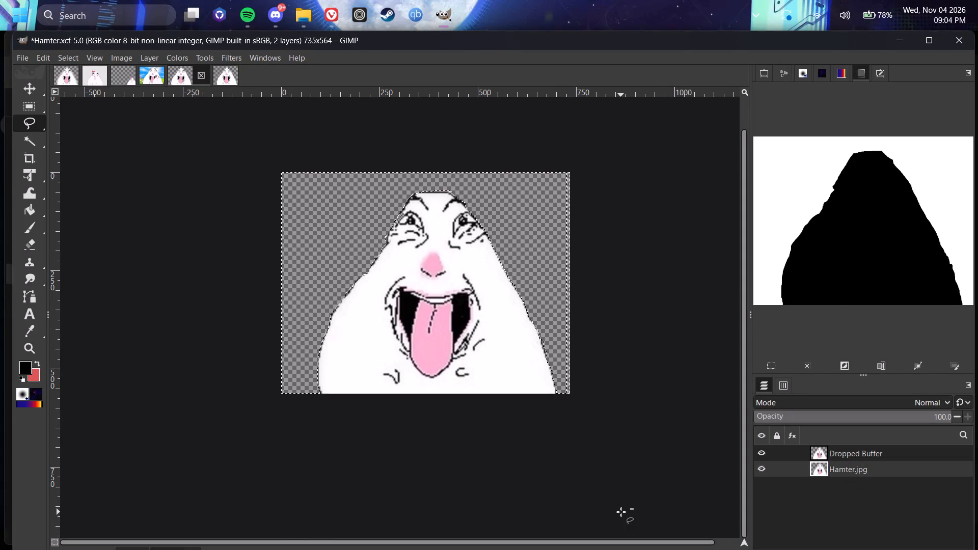
pyautogui.click(621, 512)
pyautogui.press('Escape')
pyautogui.press('Return')
# Copy the selected area of the Hamter.jpg layer, and paste it into the rainbow landscape image with Dropped Buffer hidden.
pyautogui.hotkey('ctrl', 'c')
pyautogui.click(153, 76)
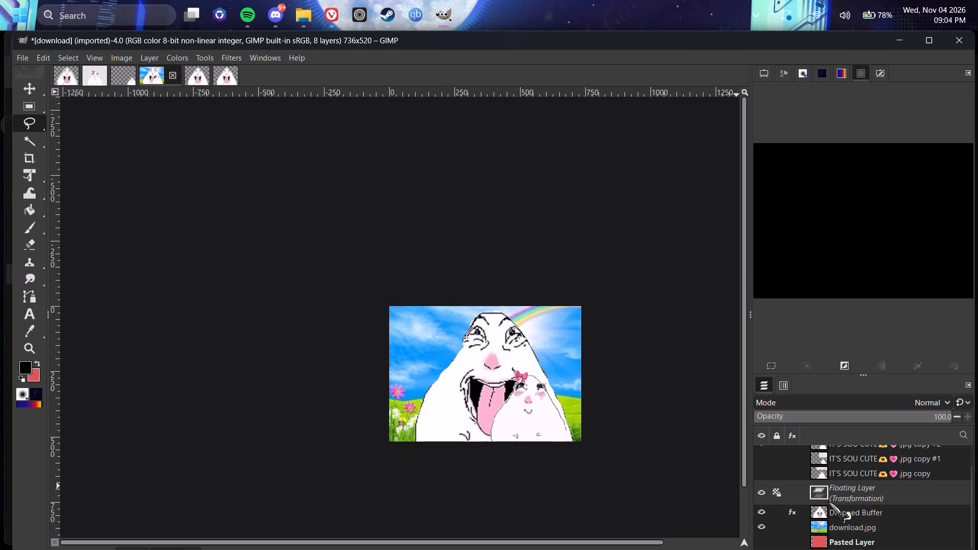
pyautogui.scroll(4, 909, 501)
pyautogui.scroll(-3, 820, 499)
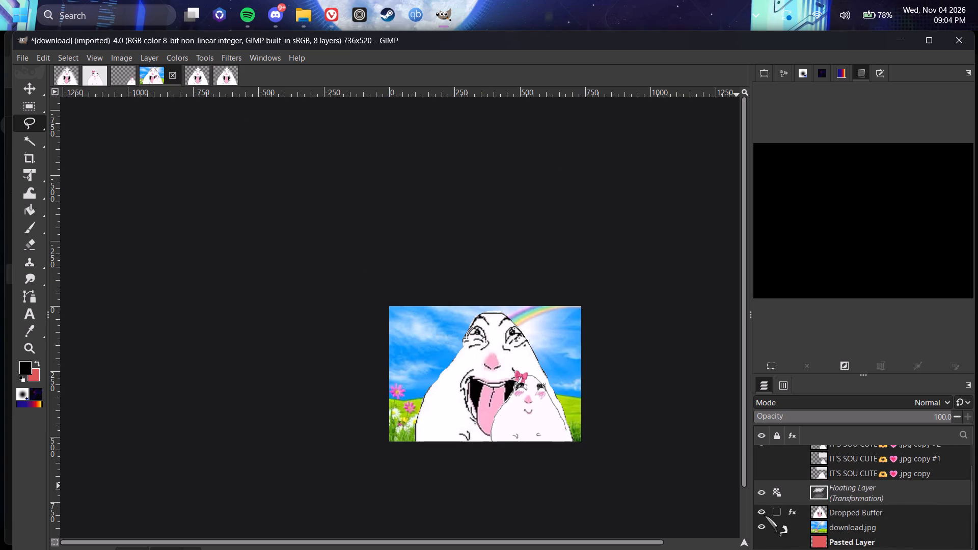
pyautogui.click(760, 514)
pyautogui.hotkey('ctrl', 'v')
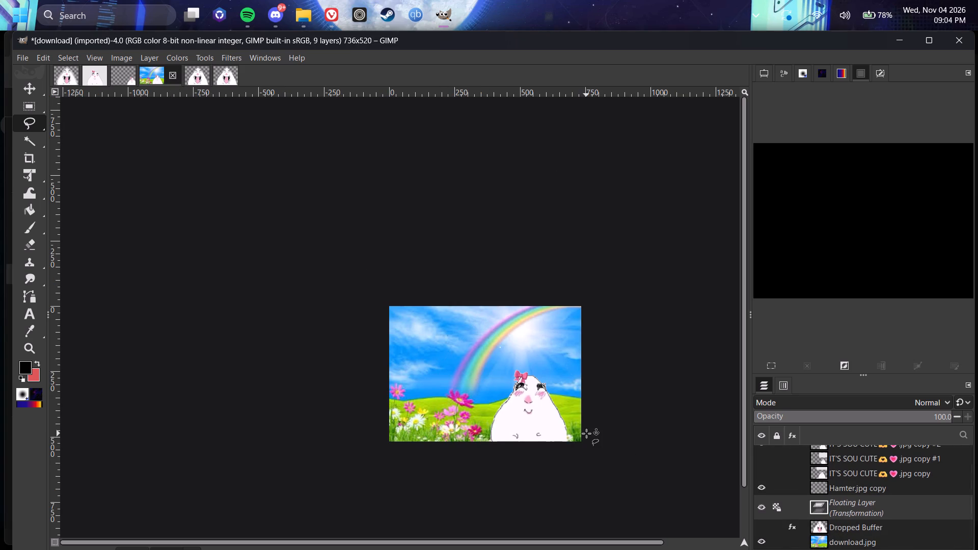
pyautogui.scroll(4, 850, 488)
pyautogui.scroll(-6, 850, 488)
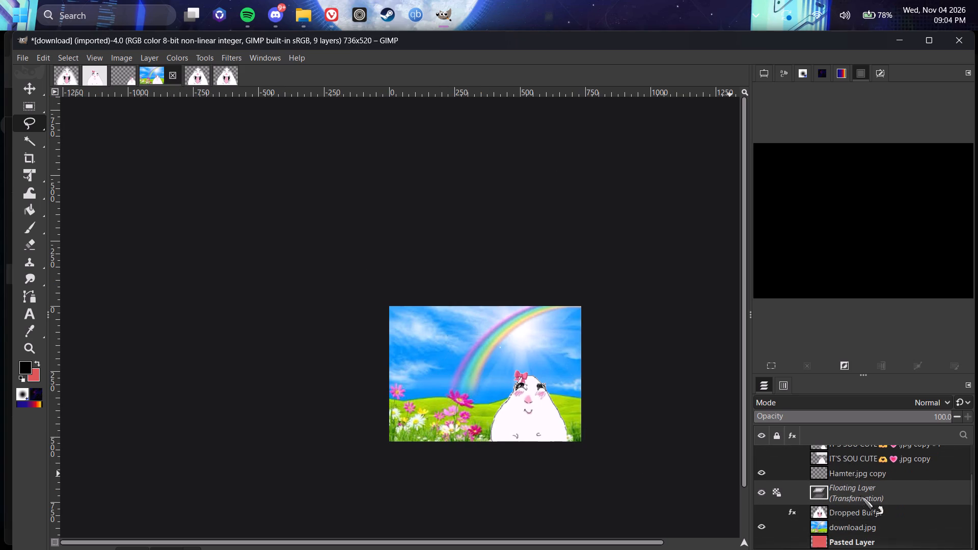
# Show the landscape's Dropped Buffer layer again and anchor the floating Transformation layer into it.
pyautogui.click(881, 510)
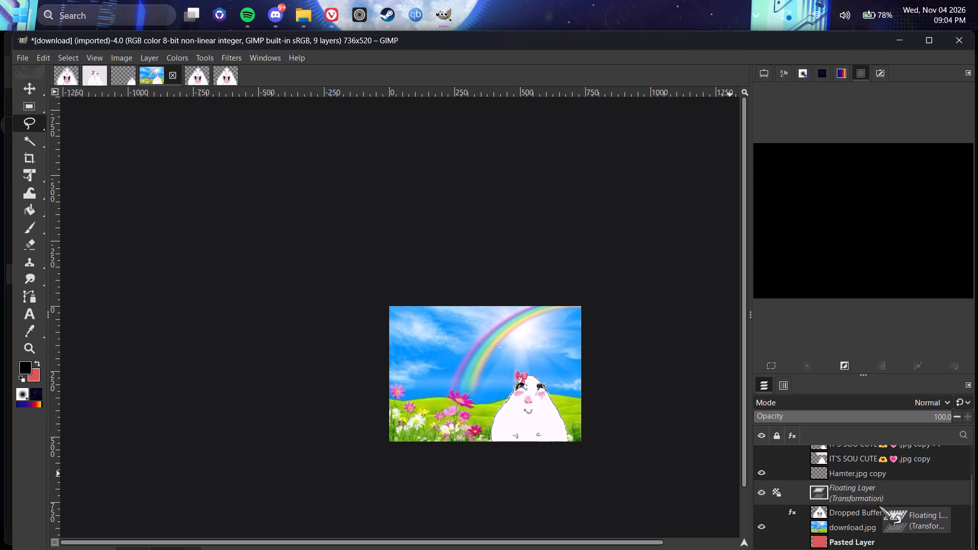
pyautogui.click(757, 516)
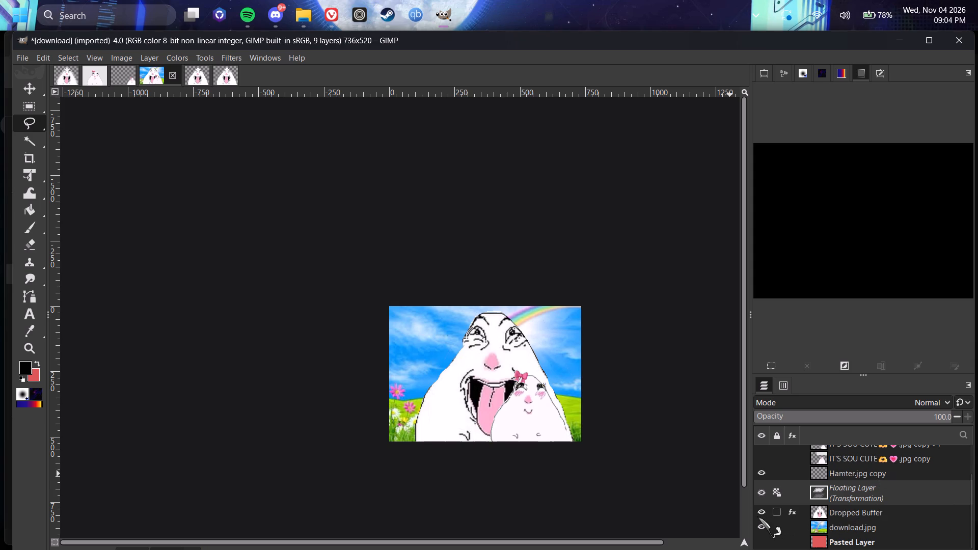
pyautogui.click(481, 330)
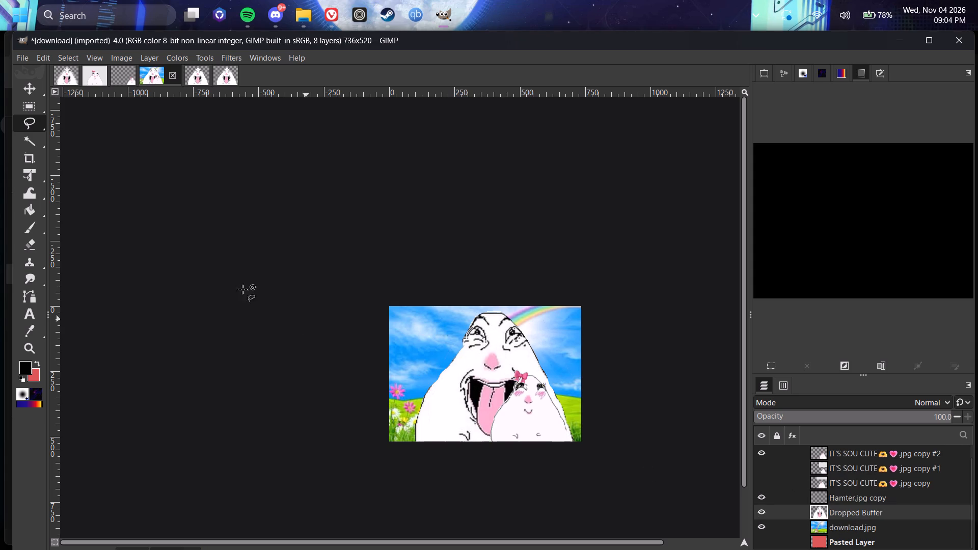
# Scale the open-mouth hamster on the Dropped Buffer layer down to roughly half size and apply it, then try to shift it away from the bow hamster.
pyautogui.click(39, 181)
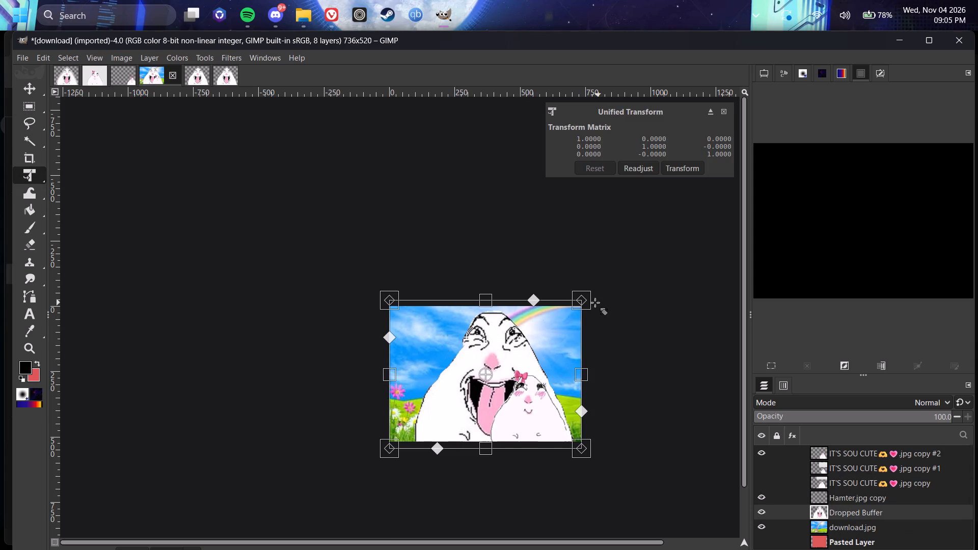
pyautogui.moveTo(489, 302); pyautogui.dragTo(483, 379)
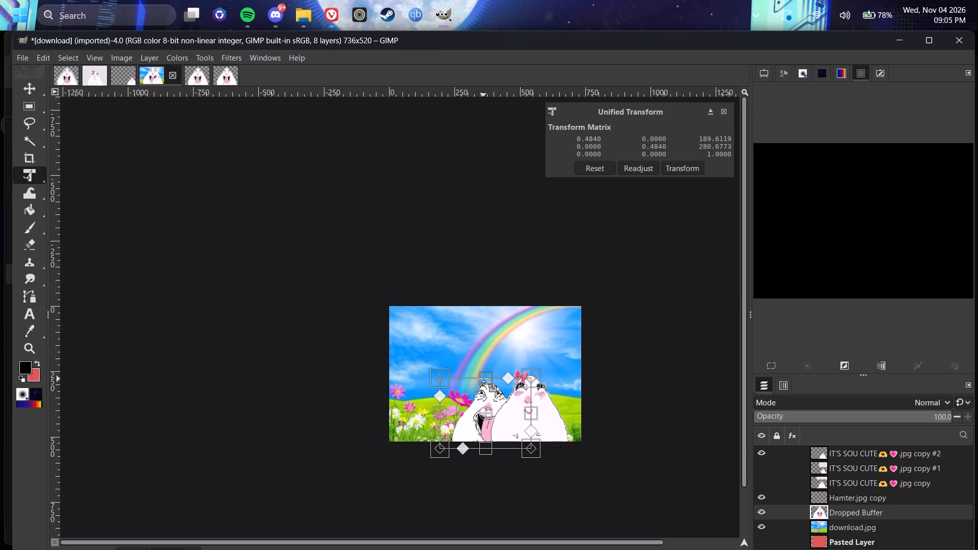
pyautogui.moveTo(483, 379); pyautogui.dragTo(479, 370)
pyautogui.click(476, 393)
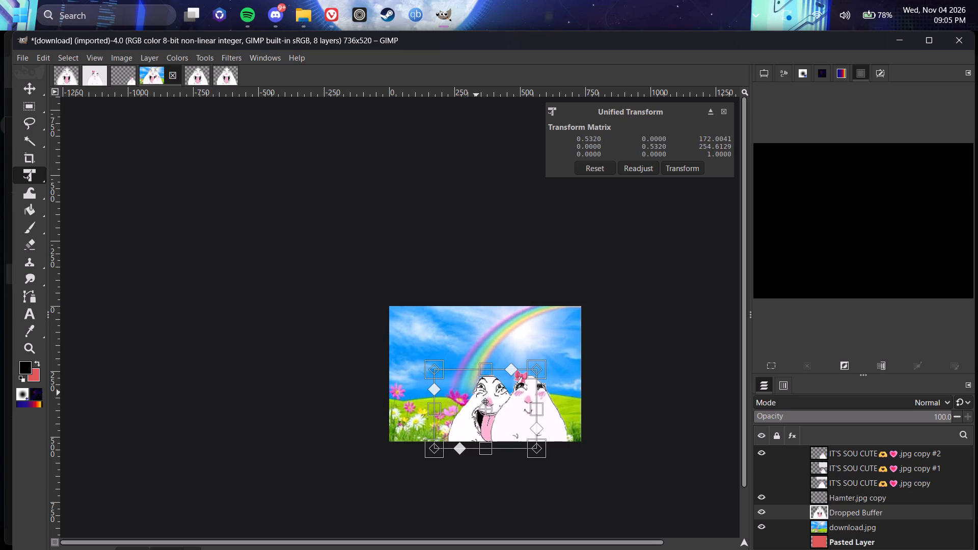
pyautogui.moveTo(532, 410); pyautogui.dragTo(521, 410)
pyautogui.click(35, 85)
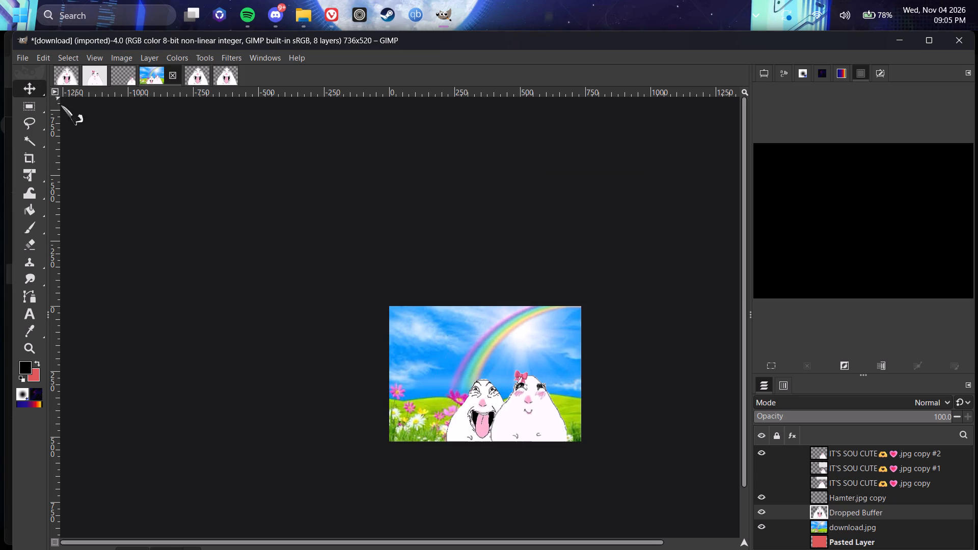
pyautogui.moveTo(473, 412); pyautogui.dragTo(465, 413)
pyautogui.moveTo(464, 418); pyautogui.dragTo(459, 418)
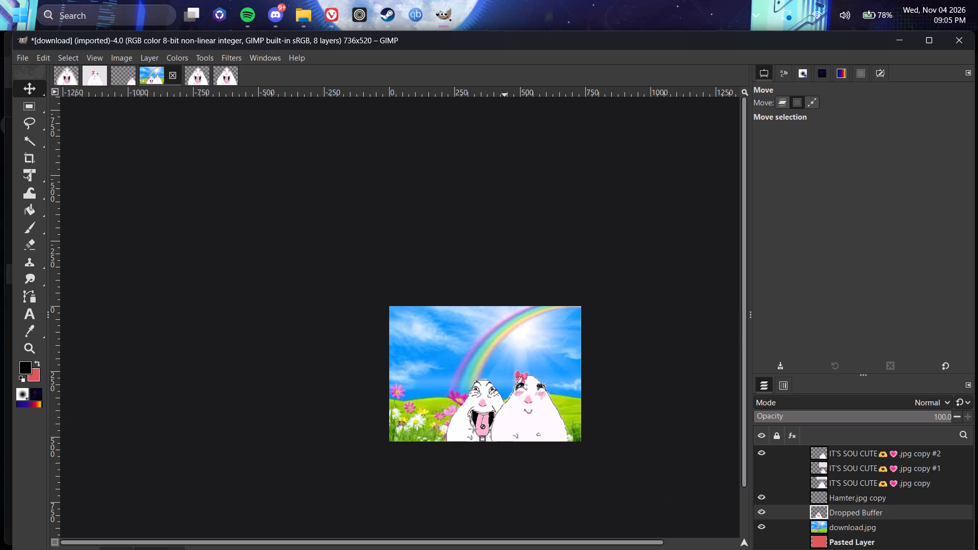
# Shift the open-mouth hamster clear of the bow hamster with Unified Transform and enlarge it by a factor of about 1.06.
pyautogui.click(37, 169)
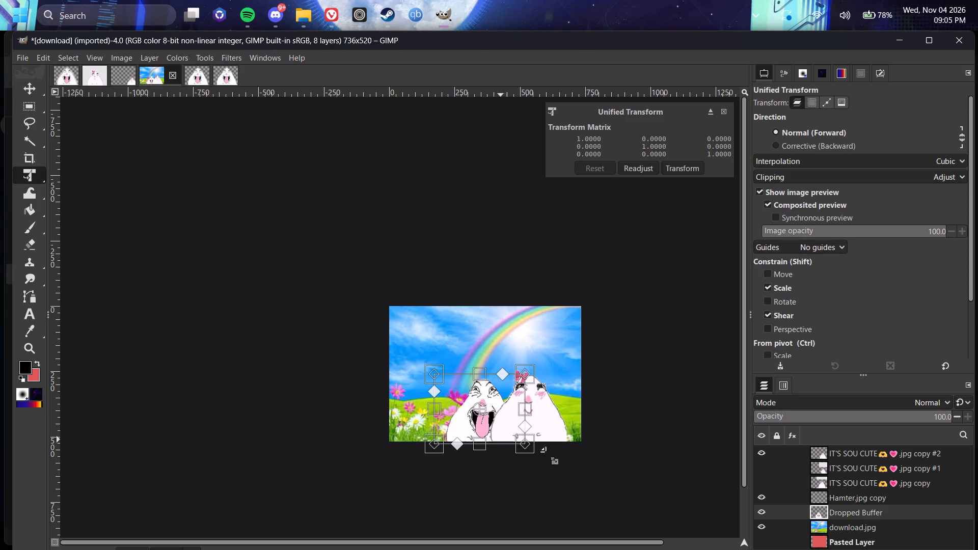
pyautogui.moveTo(437, 412); pyautogui.dragTo(437, 412)
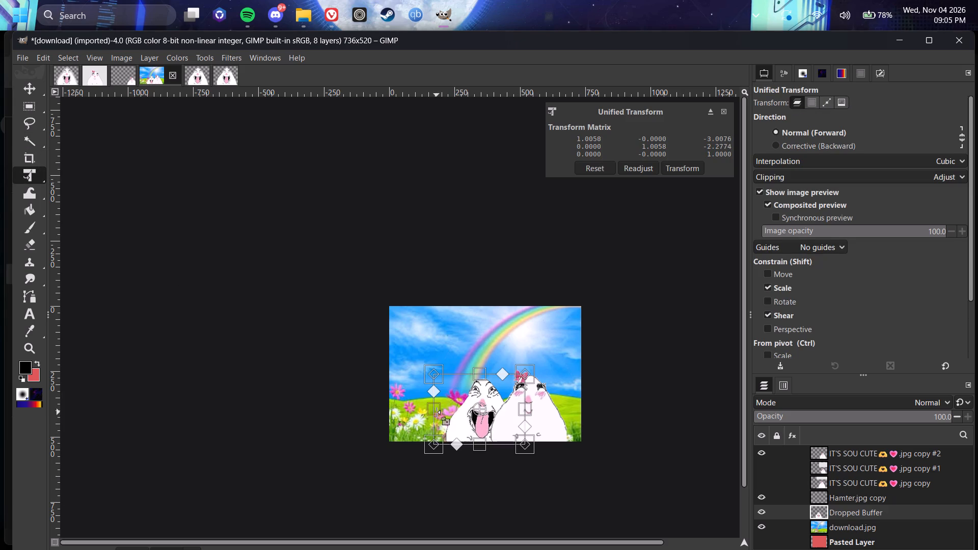
pyautogui.moveTo(437, 412); pyautogui.dragTo(392, 409)
pyautogui.moveTo(525, 413); pyautogui.dragTo(510, 412)
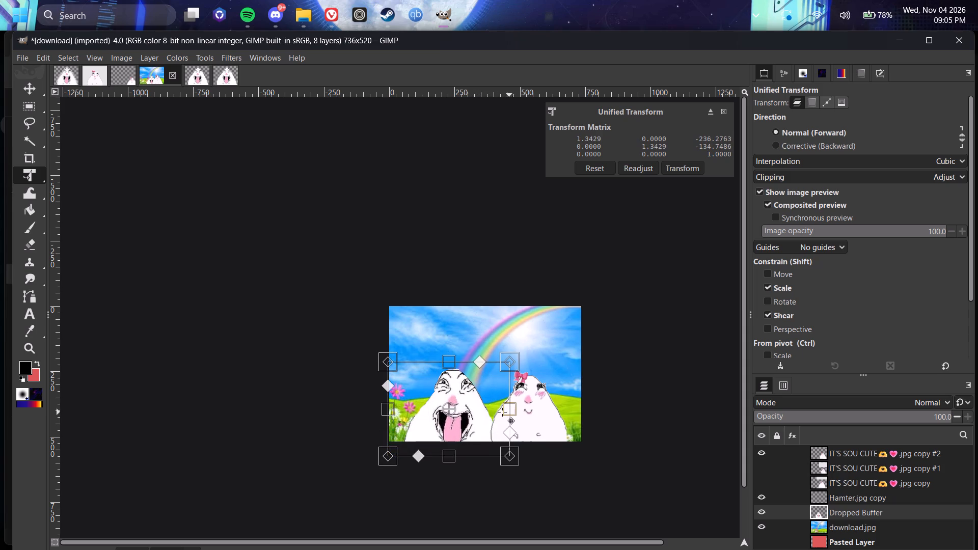
pyautogui.moveTo(392, 409); pyautogui.dragTo(419, 410)
pyautogui.moveTo(514, 413); pyautogui.dragTo(496, 413)
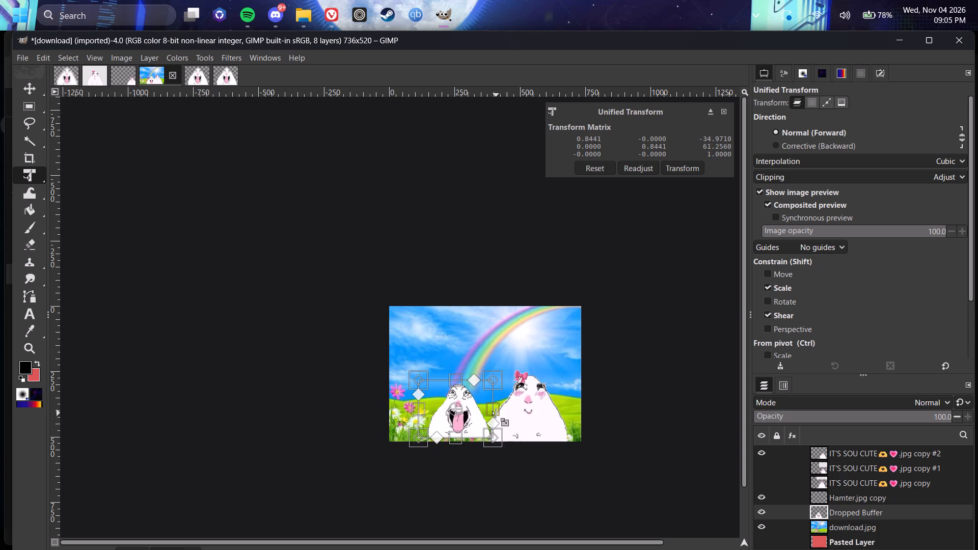
pyautogui.moveTo(496, 413); pyautogui.dragTo(506, 414)
pyautogui.click(677, 414)
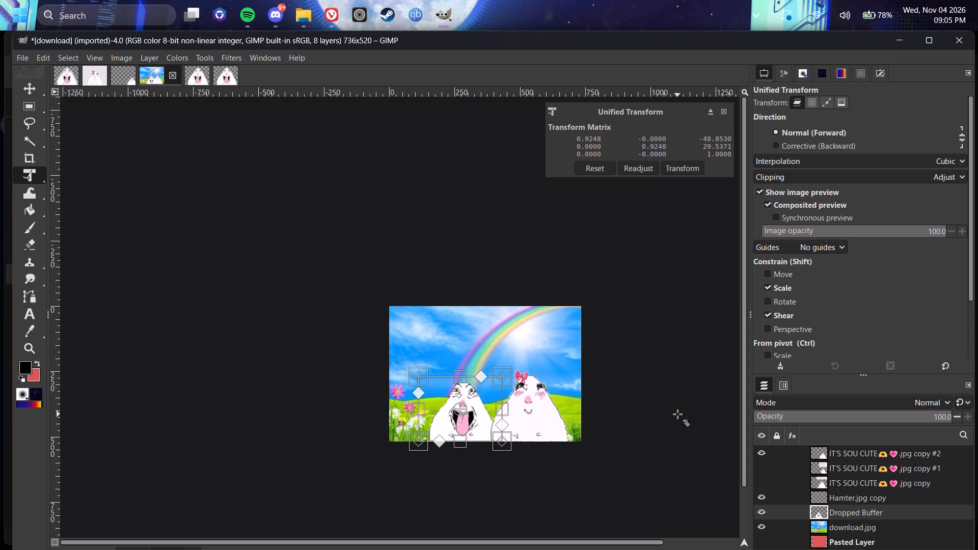
pyautogui.moveTo(466, 376); pyautogui.dragTo(466, 370)
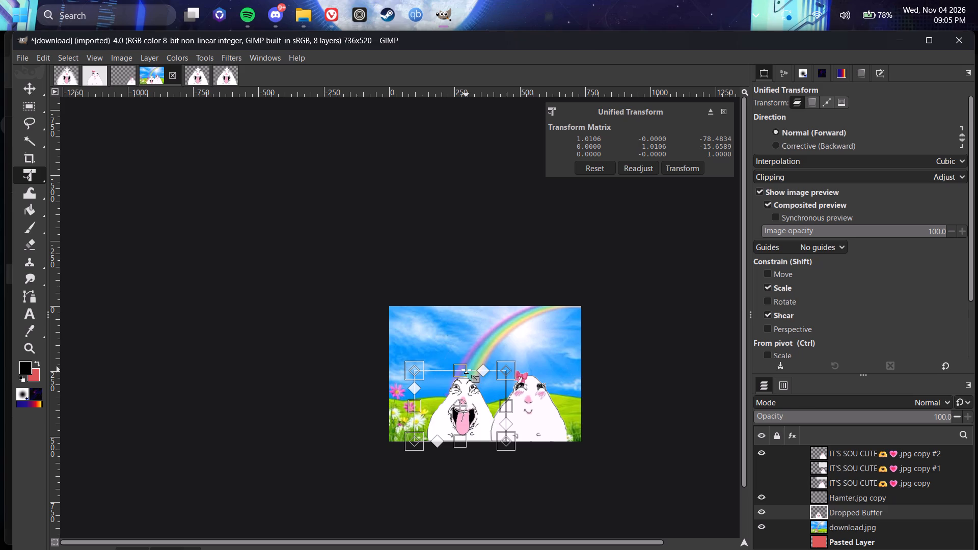
pyautogui.moveTo(466, 370); pyautogui.dragTo(468, 366)
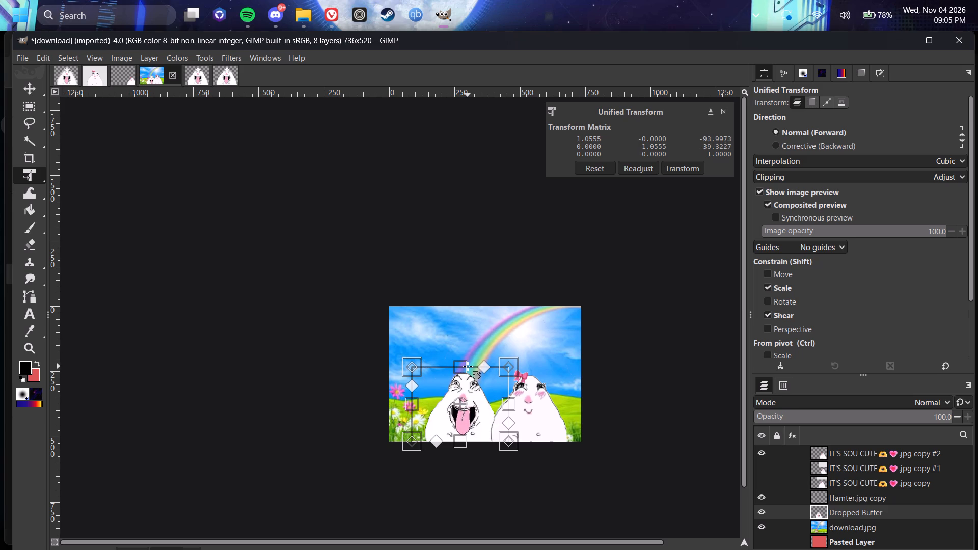
pyautogui.press('Return')
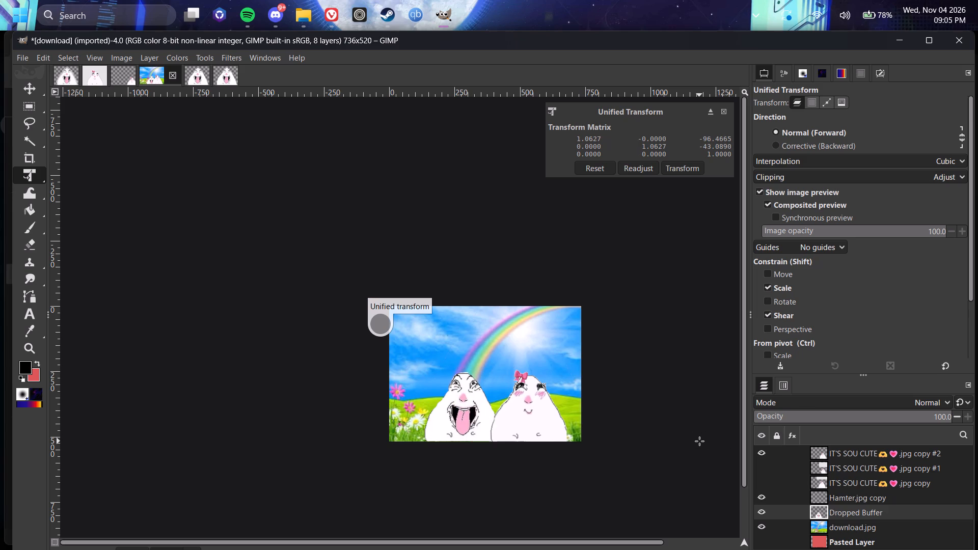
# Stretch the upper-left corner of the open-mouth hamster's layer outward with Unified Transform, applying it with Dropped Buffer hidden.
pyautogui.click(450, 423)
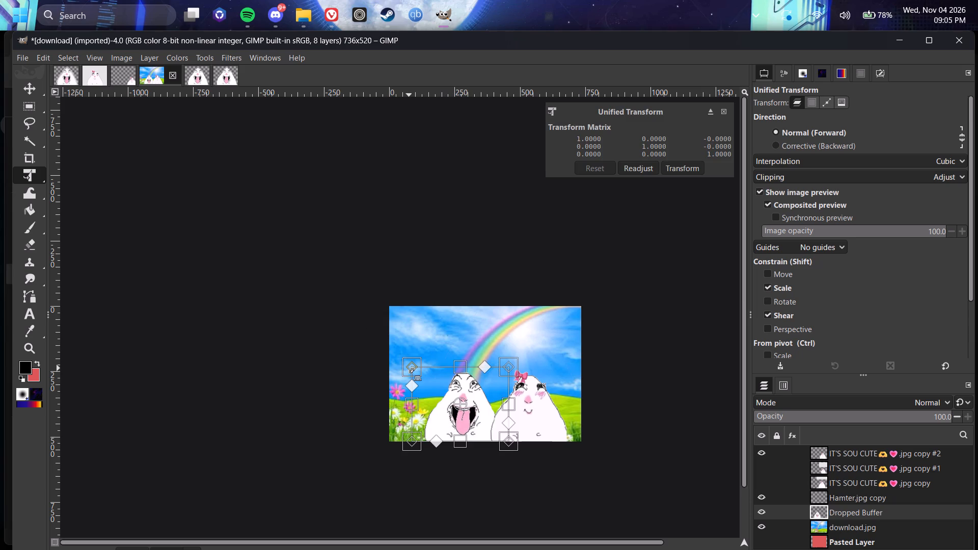
pyautogui.moveTo(409, 368); pyautogui.dragTo(406, 366)
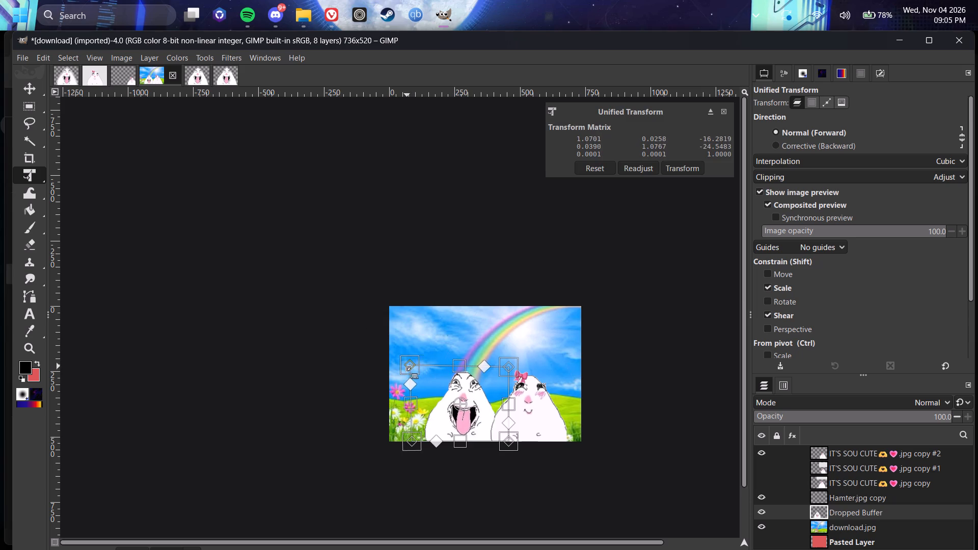
pyautogui.moveTo(406, 366); pyautogui.dragTo(392, 364)
pyautogui.click(534, 402)
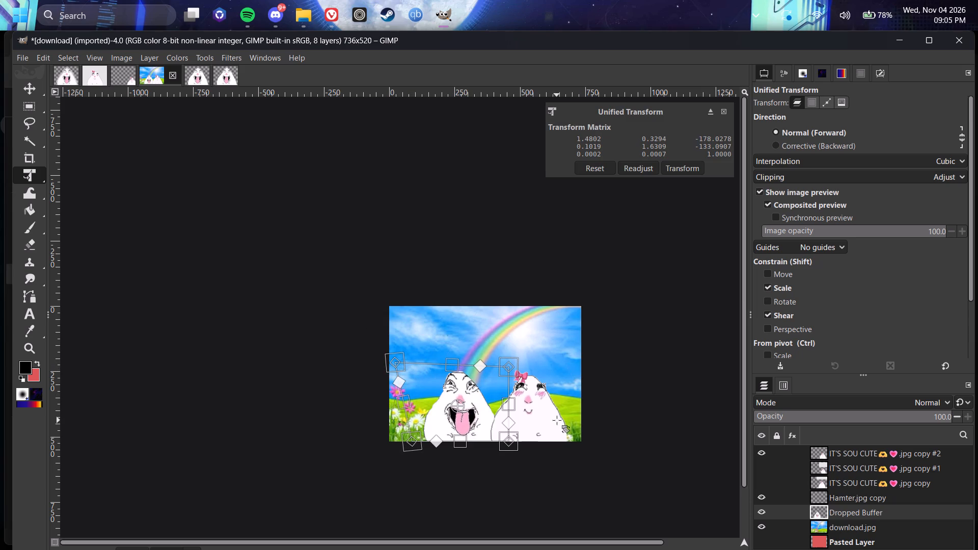
pyautogui.click(610, 424)
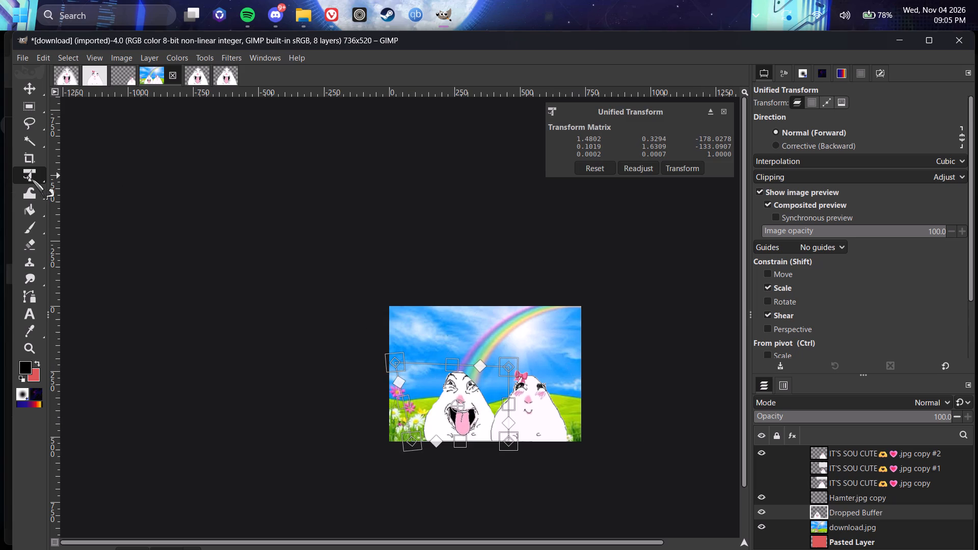
pyautogui.click(28, 178)
pyautogui.click(597, 481)
pyautogui.click(760, 512)
pyautogui.click(541, 410)
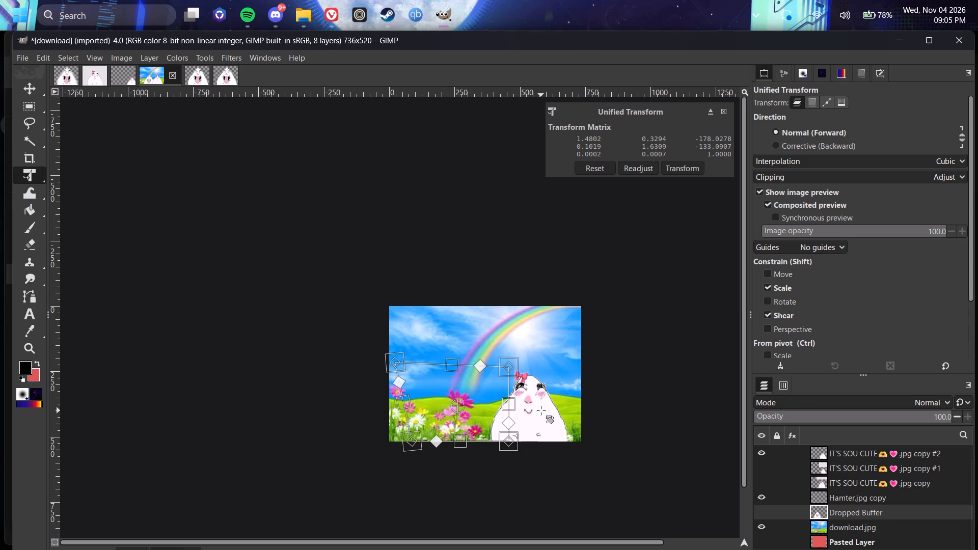
pyautogui.press('Return')
# Reshape the bow hamster on the "IT'S SOU CUTE .jpg copy #2" layer by adjusting its two upper corners with Unified Transform.
pyautogui.click(528, 422)
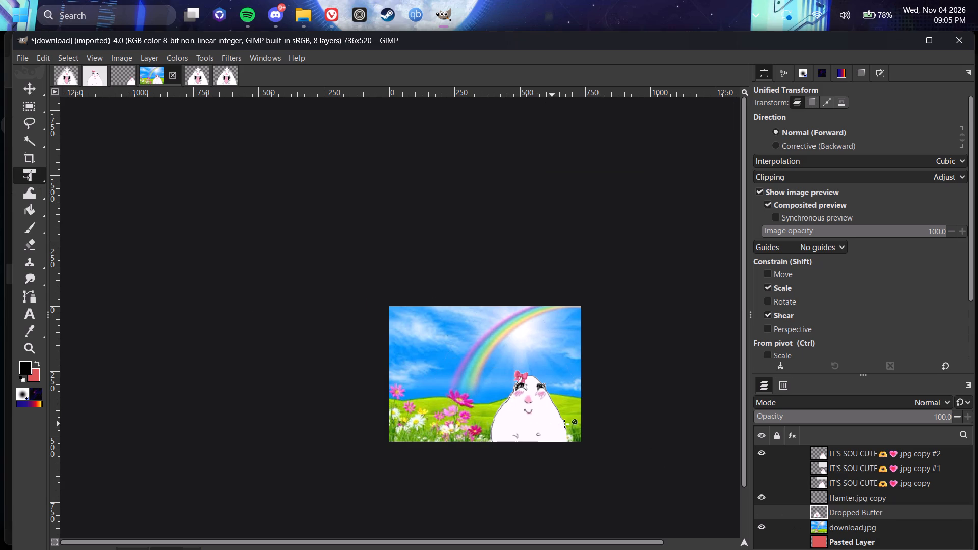
pyautogui.click(567, 439)
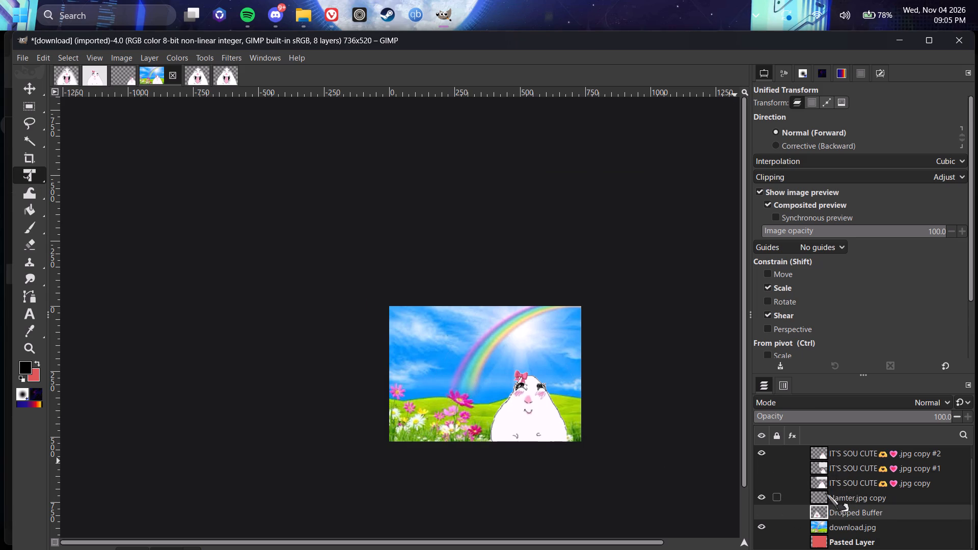
pyautogui.click(821, 481)
pyautogui.scroll(1, 882, 484)
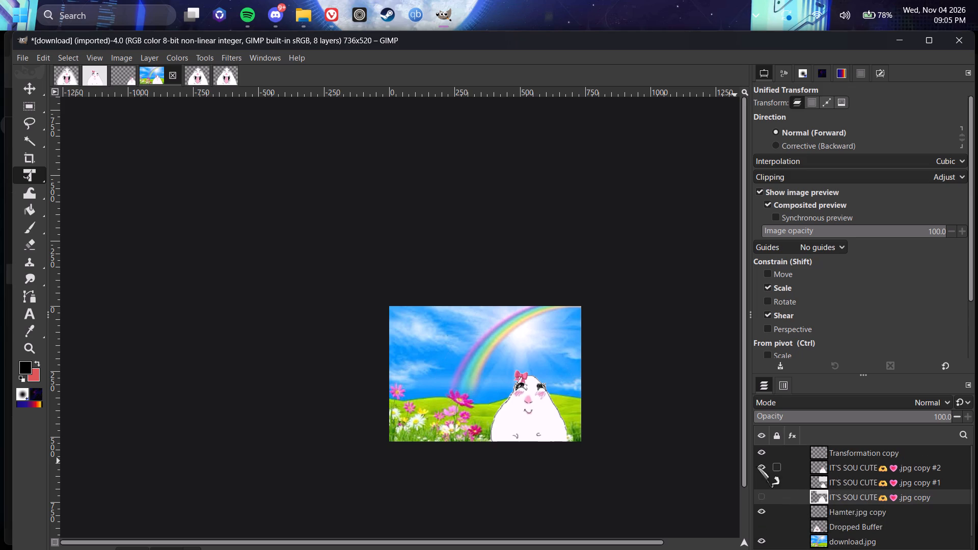
pyautogui.click(856, 474)
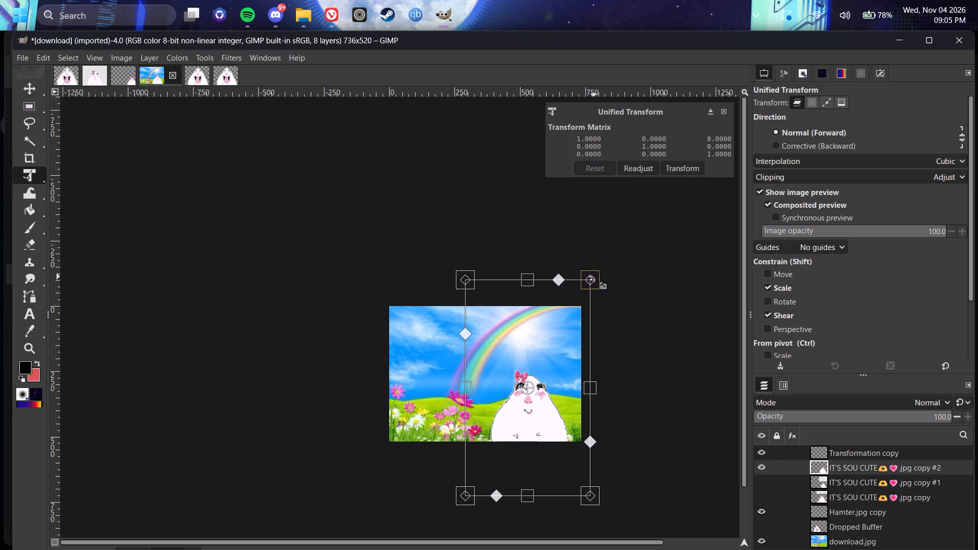
pyautogui.moveTo(594, 277); pyautogui.dragTo(599, 277)
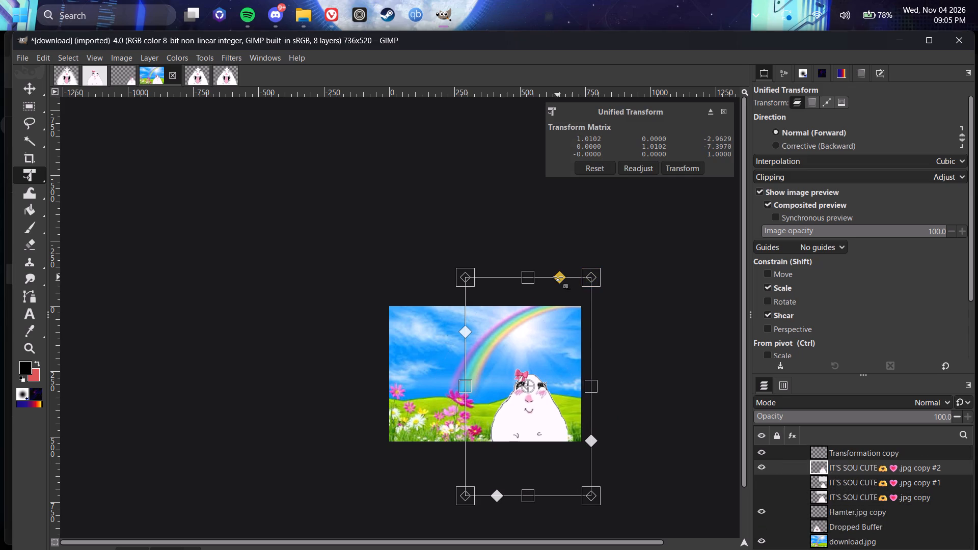
pyautogui.moveTo(600, 271); pyautogui.dragTo(592, 273)
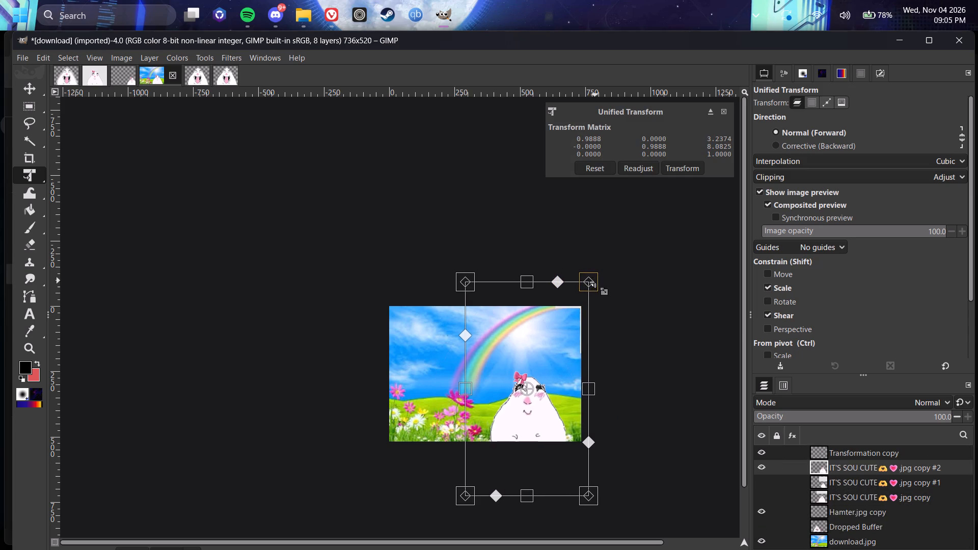
pyautogui.click(590, 280)
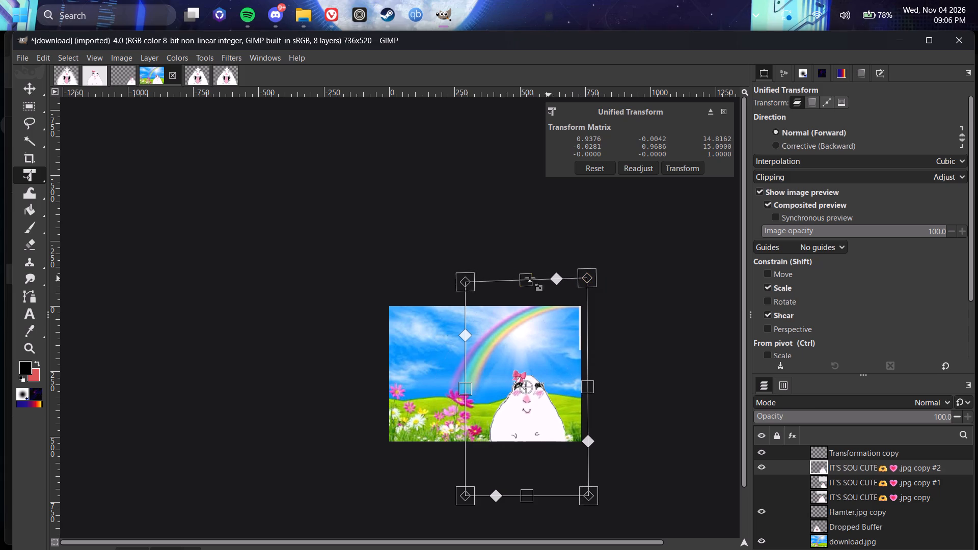
pyautogui.moveTo(465, 278); pyautogui.dragTo(452, 270)
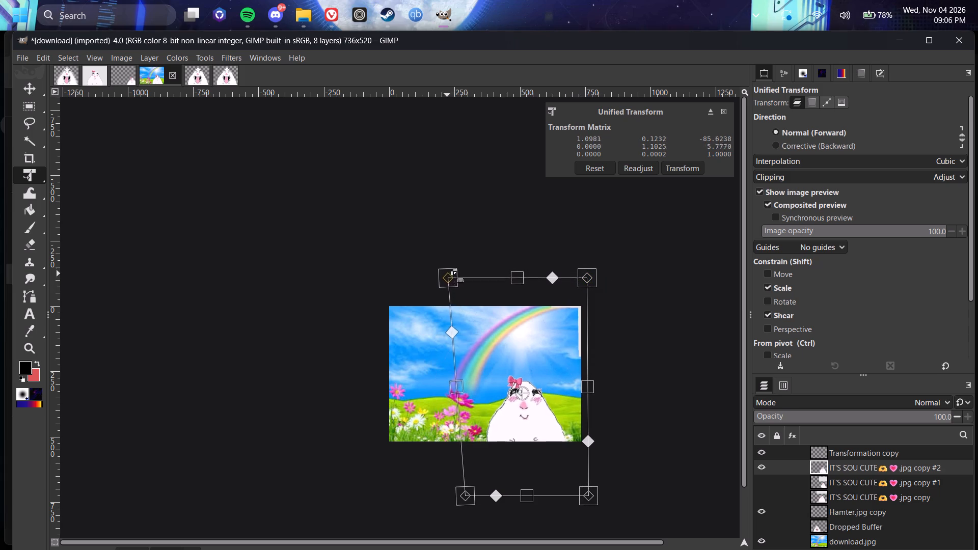
pyautogui.moveTo(452, 270); pyautogui.dragTo(453, 265)
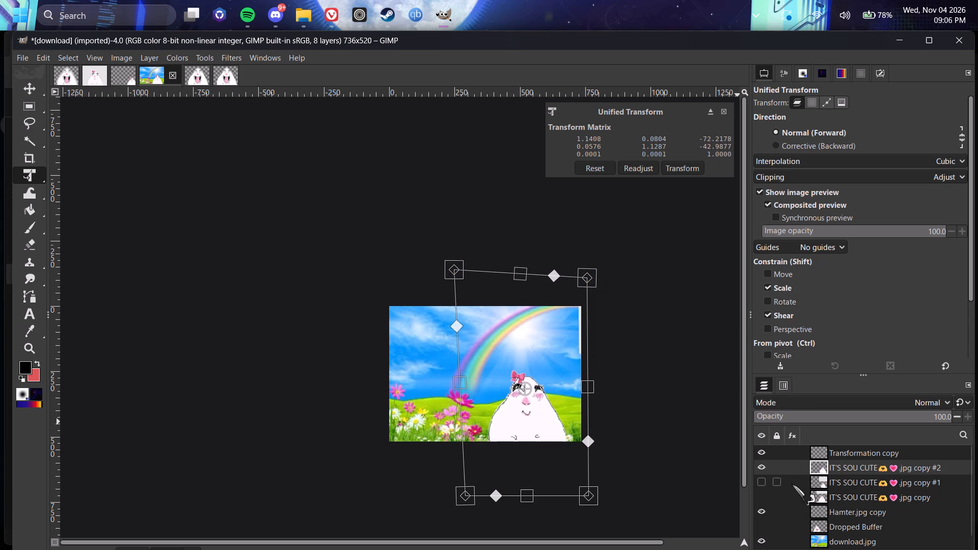
# Show the Dropped Buffer layer again beside the bow hamster.
pyautogui.scroll(-1, 792, 484)
pyautogui.click(763, 510)
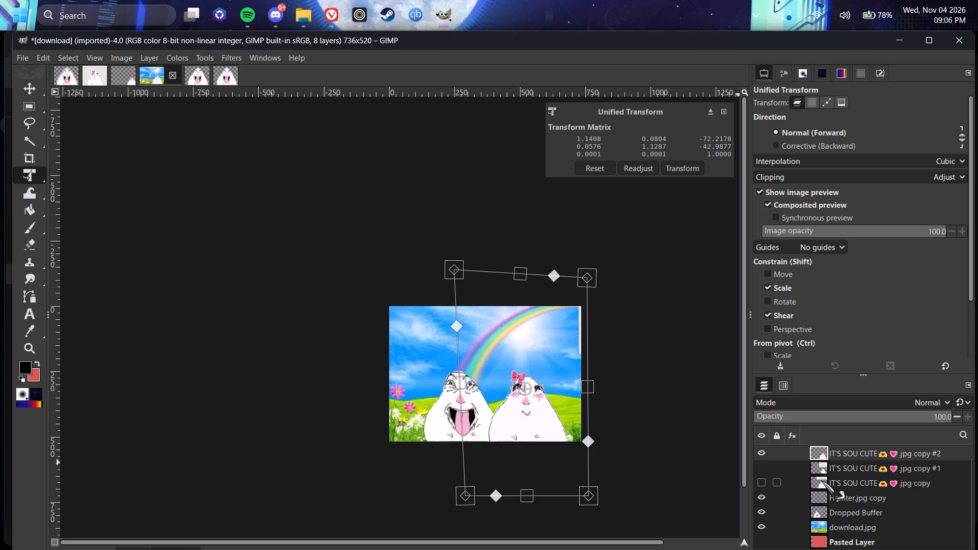
# Adjust the upper-right corner of the open-mouth hamster on the Dropped Buffer layer with Unified Transform and apply it.
pyautogui.click(830, 510)
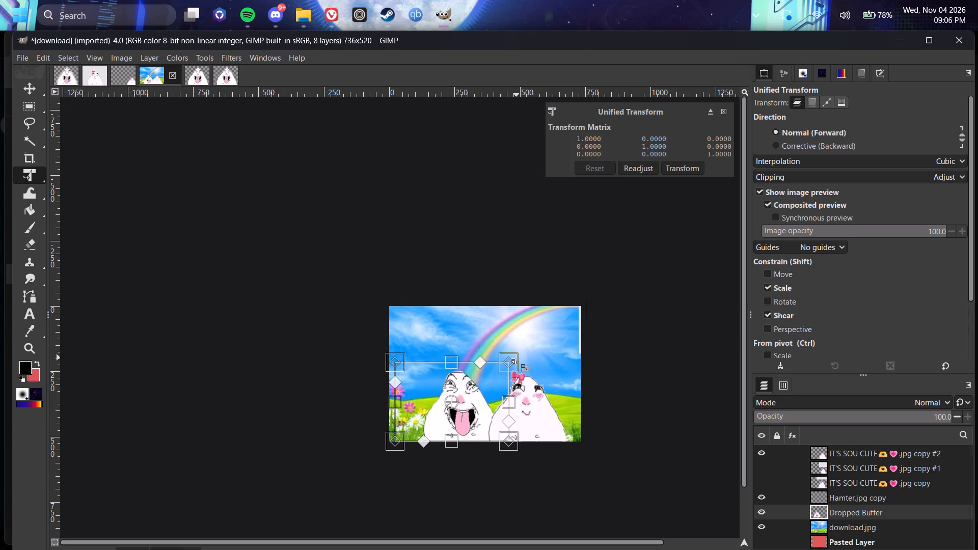
pyautogui.click(512, 359)
pyautogui.click(521, 358)
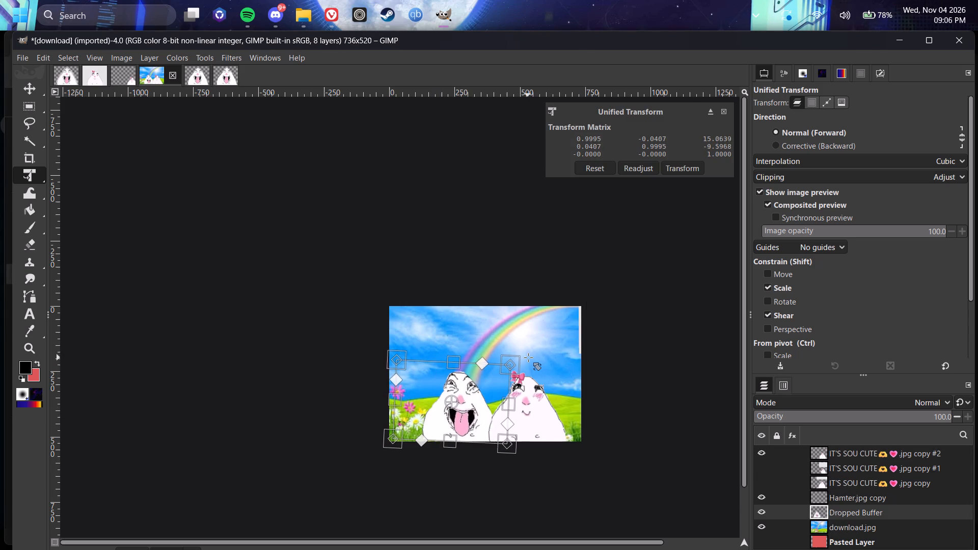
pyautogui.moveTo(514, 355); pyautogui.dragTo(521, 359)
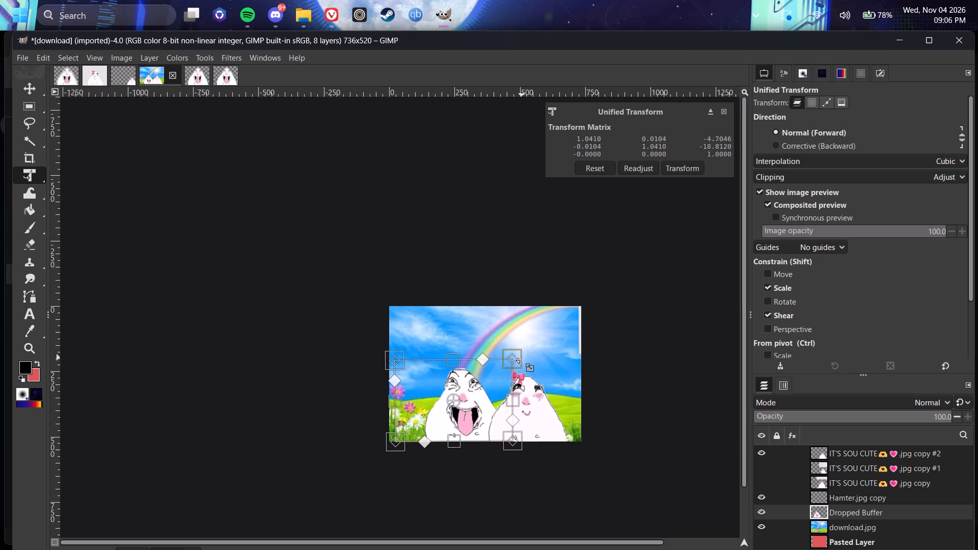
pyautogui.moveTo(521, 359); pyautogui.dragTo(514, 360)
pyautogui.moveTo(515, 368); pyautogui.dragTo(520, 372)
pyautogui.moveTo(511, 364); pyautogui.dragTo(511, 367)
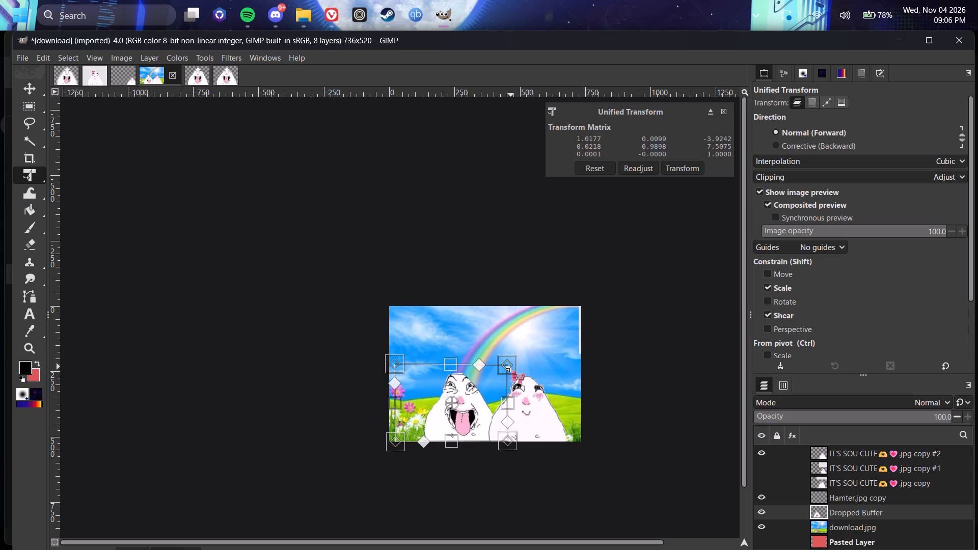
pyautogui.moveTo(511, 367); pyautogui.dragTo(499, 367)
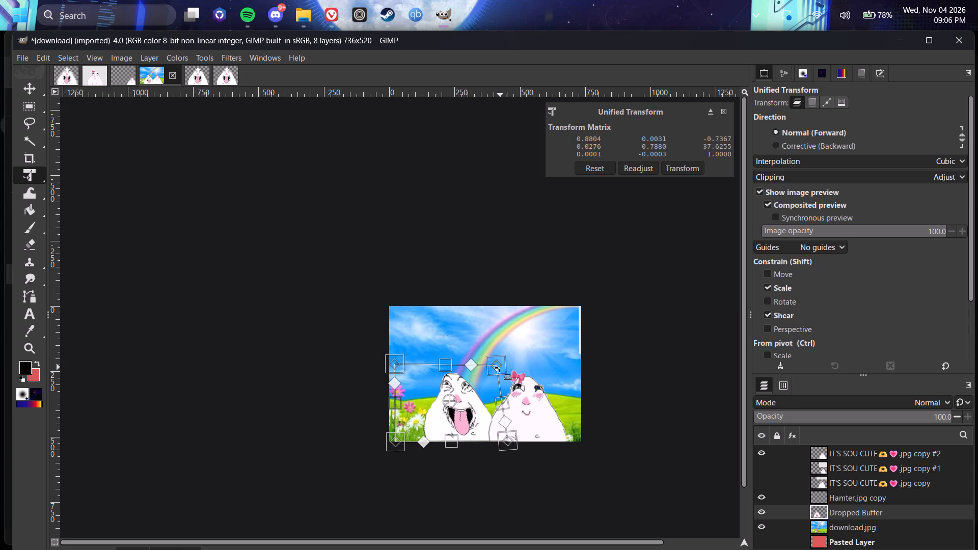
pyautogui.moveTo(499, 367); pyautogui.dragTo(520, 363)
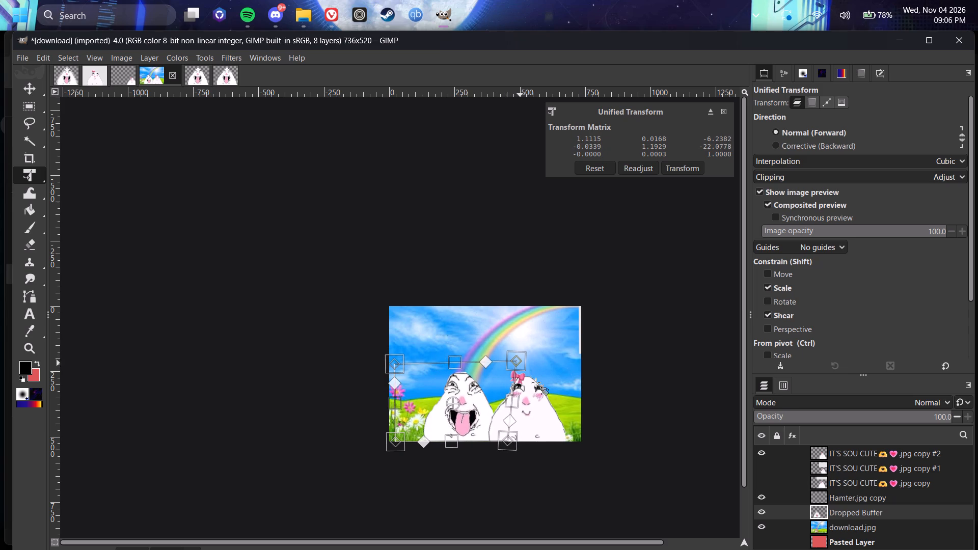
pyautogui.click(677, 446)
pyautogui.press('Return')
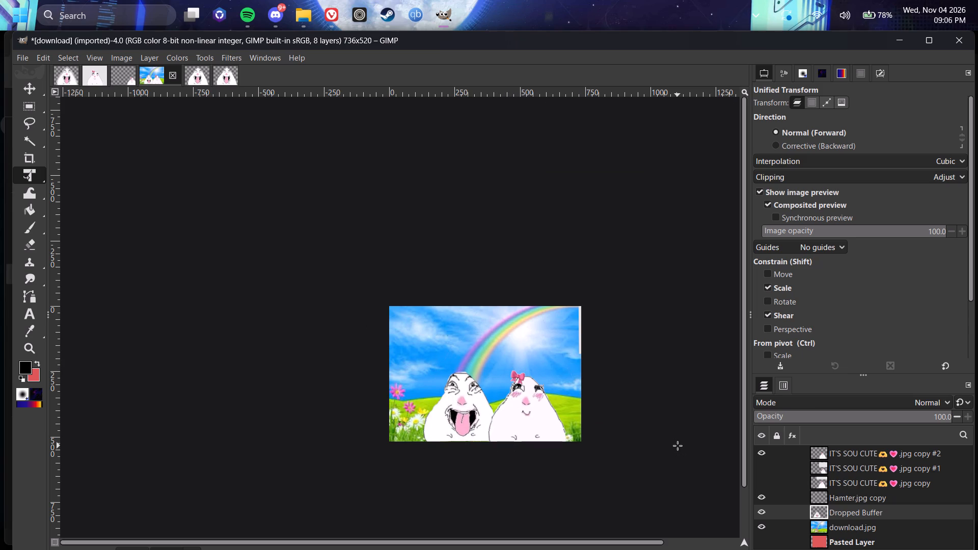
# Enlarge the open-mouth hamster by a factor of about 1.24 with Unified Transform and shift it left, away from the bow hamster.
pyautogui.click(474, 411)
pyautogui.moveTo(456, 355); pyautogui.dragTo(455, 345)
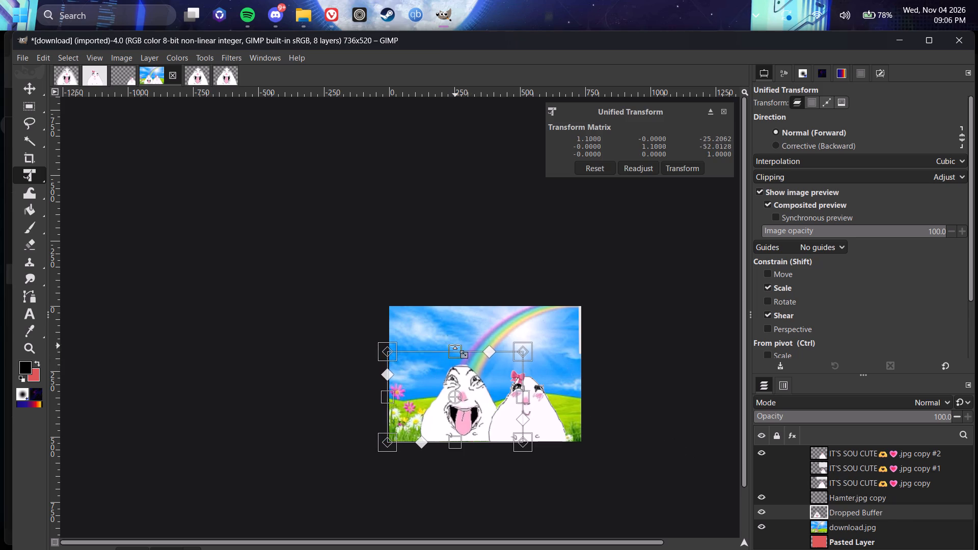
pyautogui.moveTo(455, 345); pyautogui.dragTo(453, 341)
pyautogui.moveTo(530, 399); pyautogui.dragTo(524, 398)
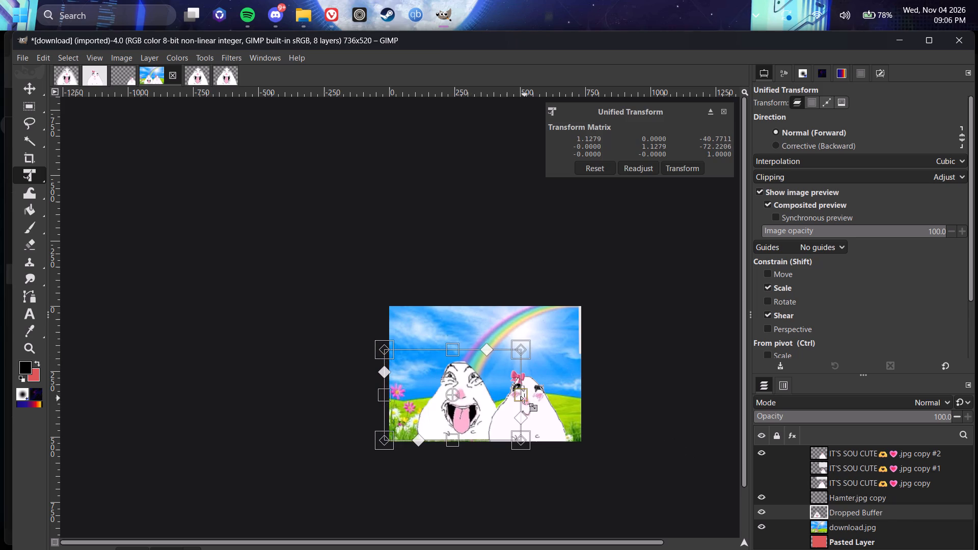
pyautogui.moveTo(524, 398); pyautogui.dragTo(535, 396)
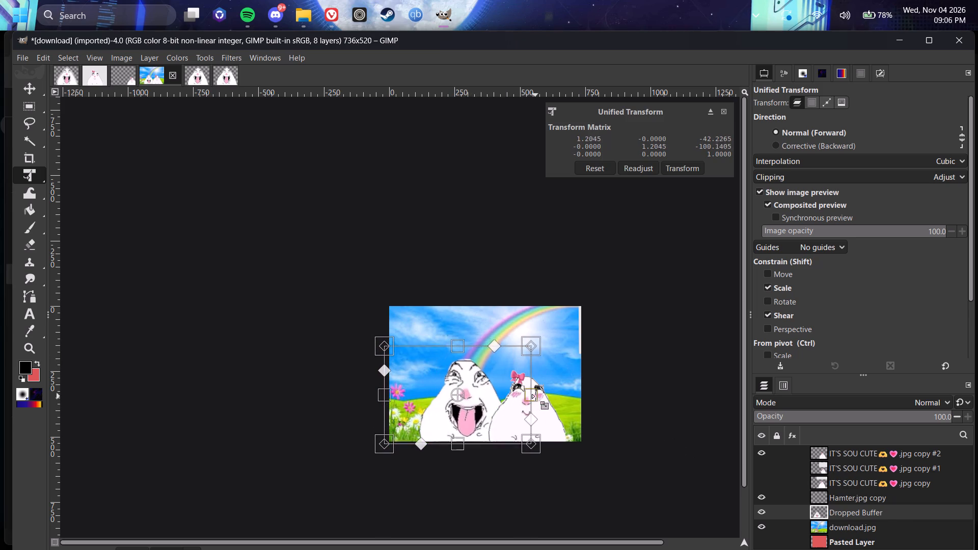
pyautogui.moveTo(535, 396); pyautogui.dragTo(540, 396)
pyautogui.moveTo(390, 398); pyautogui.dragTo(393, 396)
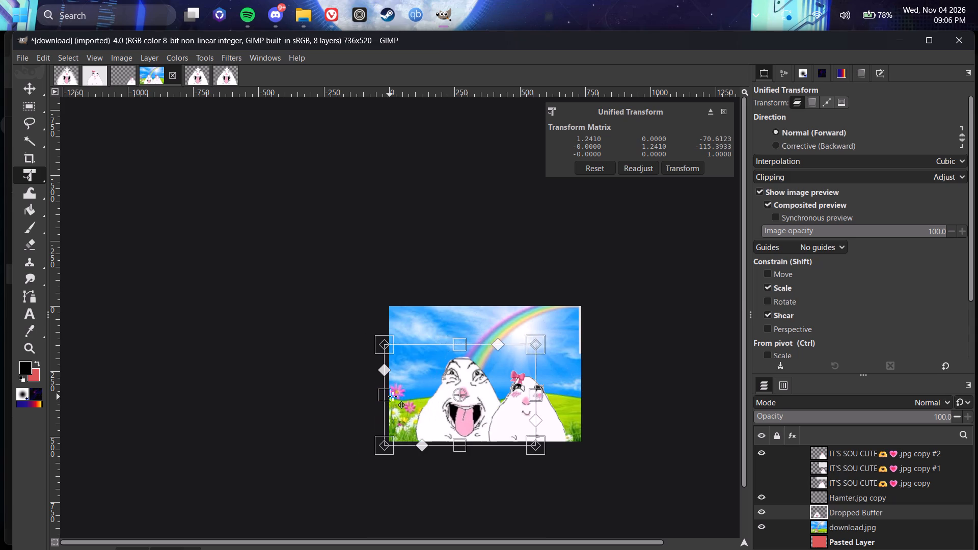
pyautogui.moveTo(393, 396); pyautogui.dragTo(373, 395)
pyautogui.click(543, 427)
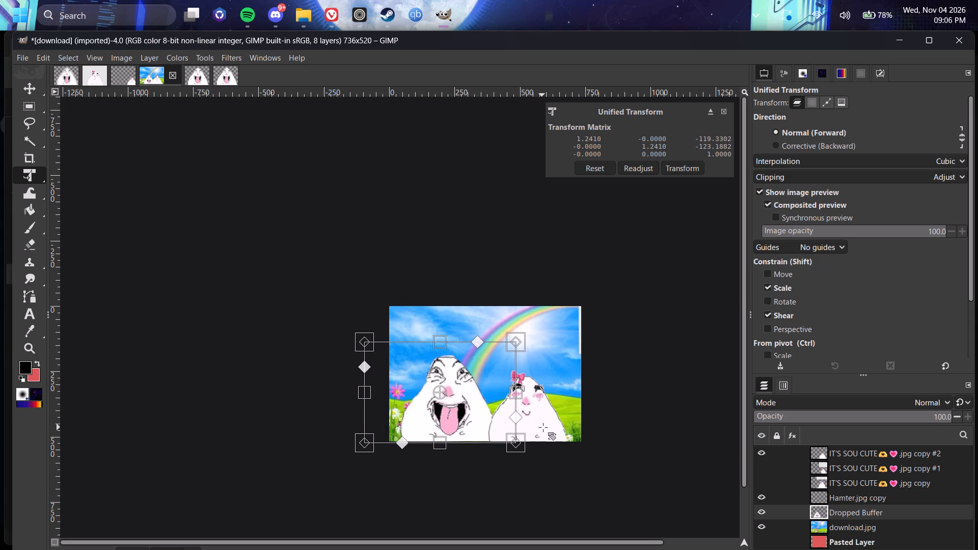
# Enlarge the bow hamster on the "copy #2" layer by a factor of about 1.19 and shift it right and down, applying the transform.
pyautogui.scroll(4, 862, 465)
pyautogui.click(860, 471)
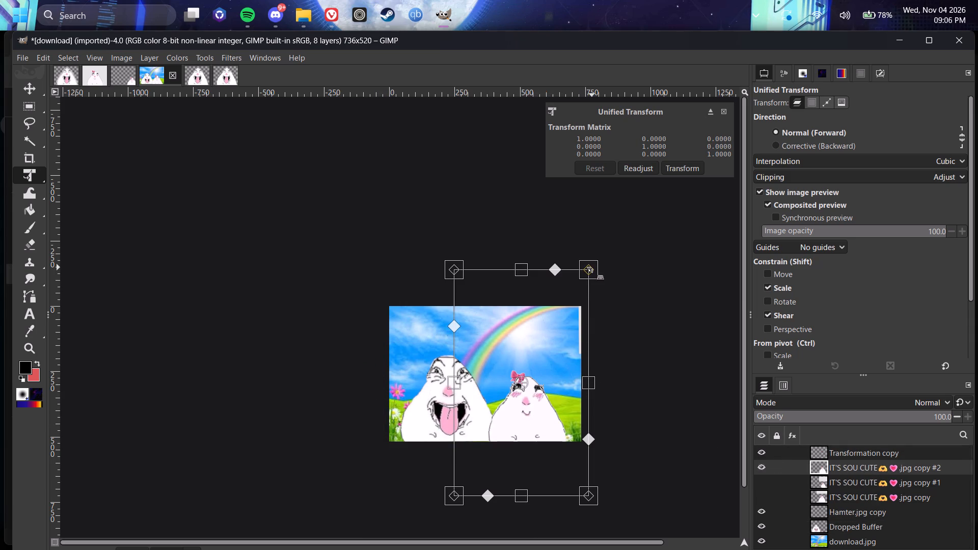
pyautogui.moveTo(521, 268); pyautogui.dragTo(526, 231)
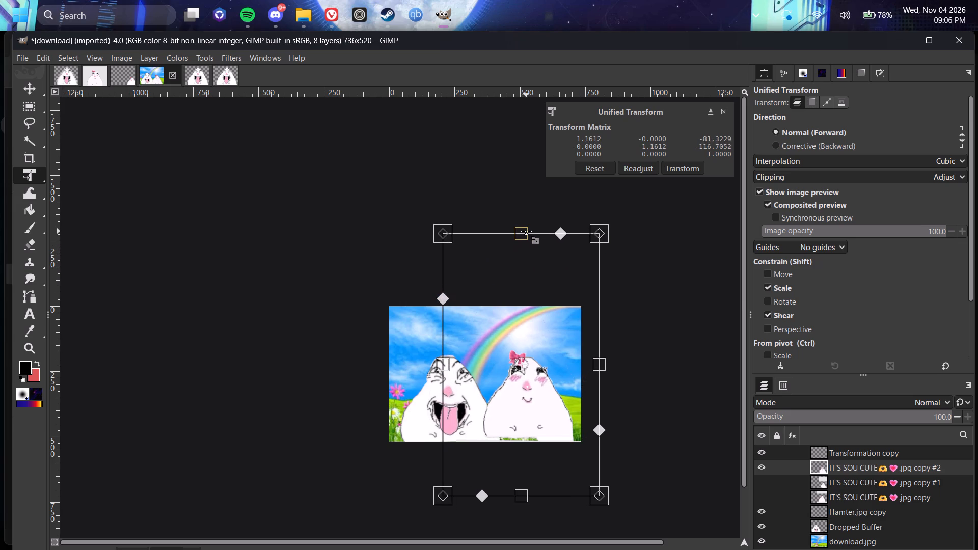
pyautogui.moveTo(526, 231); pyautogui.dragTo(527, 232)
pyautogui.moveTo(570, 389); pyautogui.dragTo(576, 394)
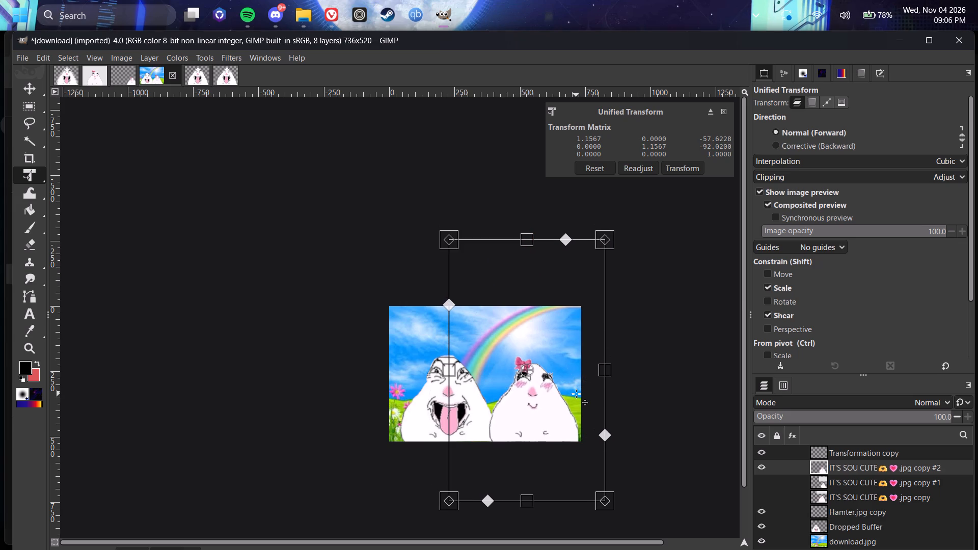
pyautogui.click(609, 367)
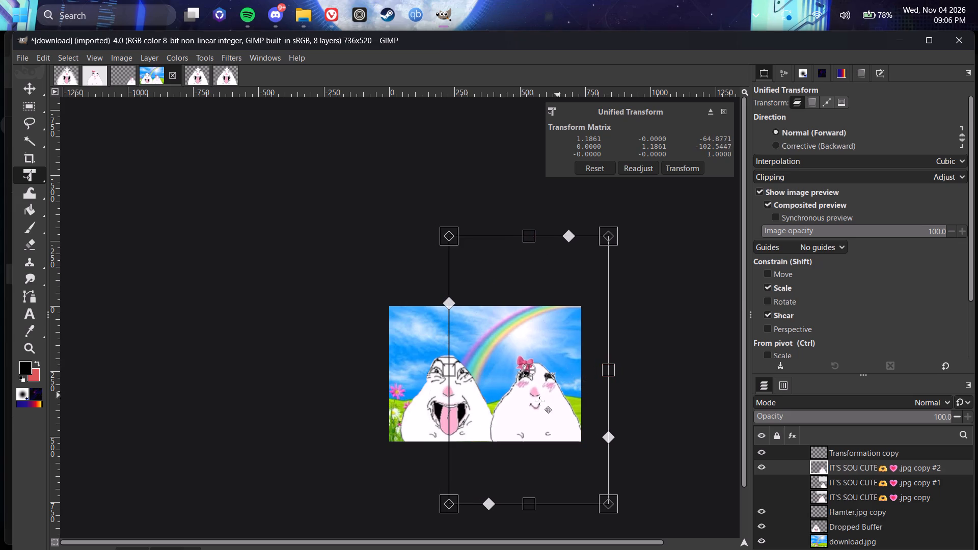
pyautogui.moveTo(539, 401); pyautogui.dragTo(539, 407)
pyautogui.click(646, 413)
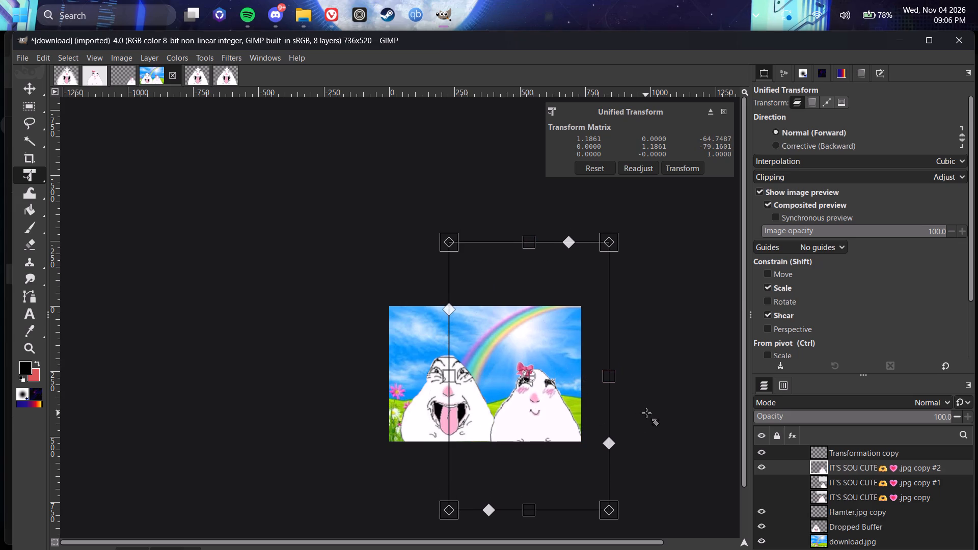
pyautogui.press('Return')
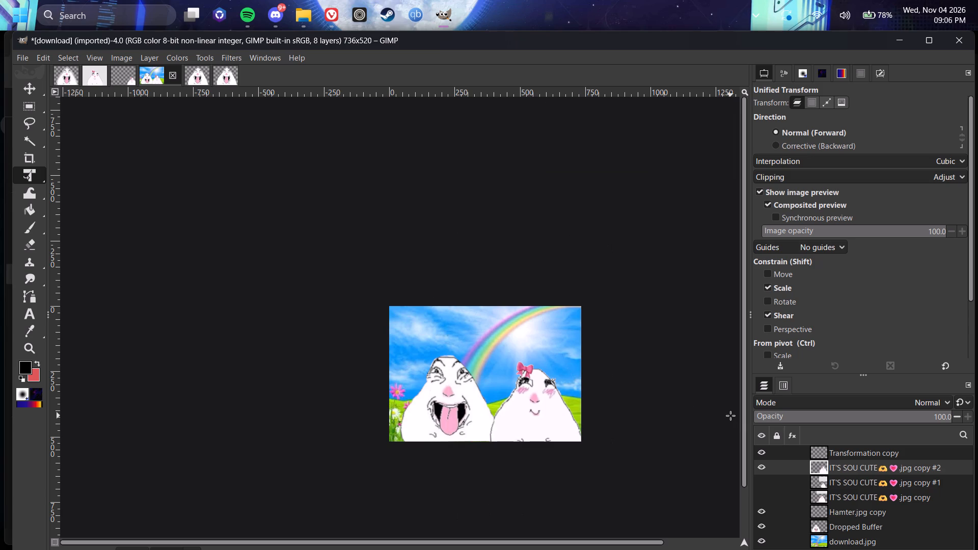
# Open the Export As dialog and move its window so the file name and folder list are fully accessible.
pyautogui.click(20, 51)
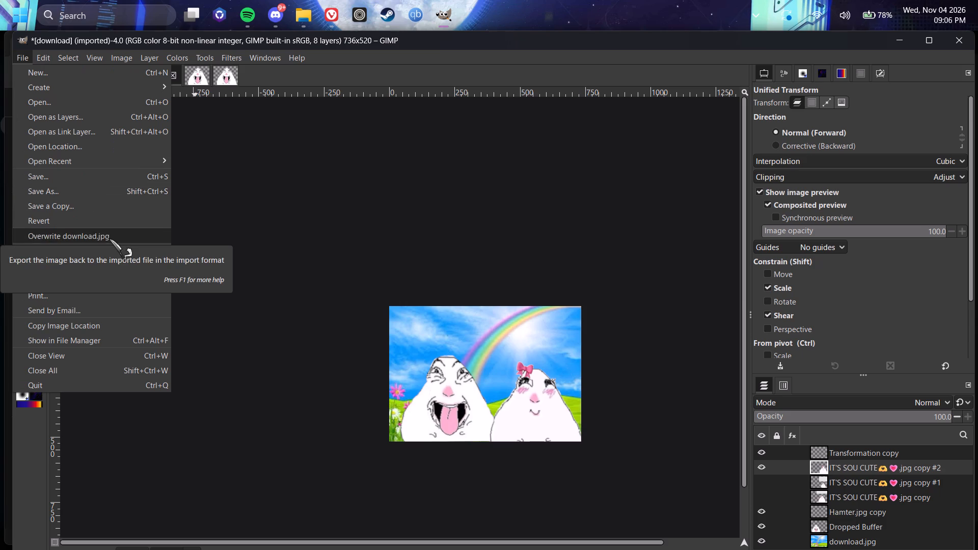
pyautogui.click(103, 251)
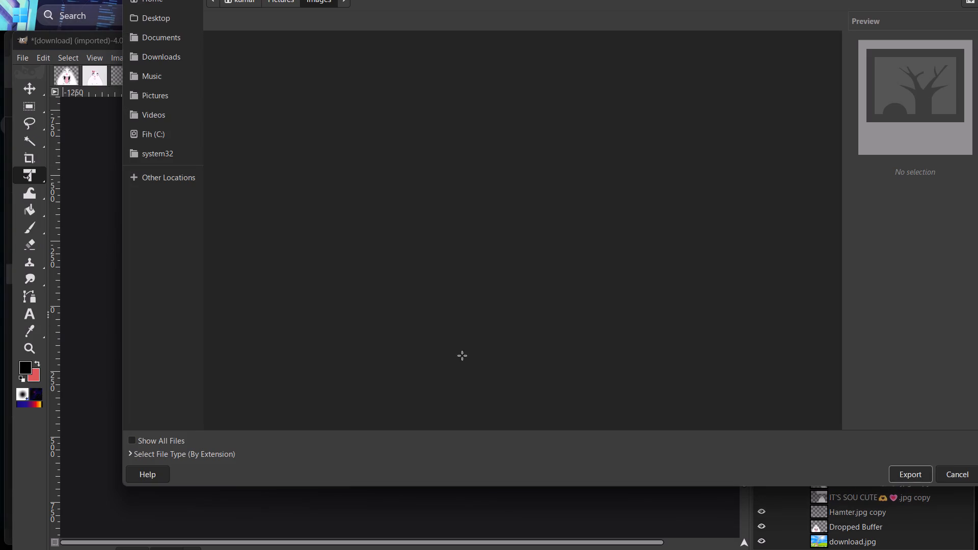
pyautogui.moveTo(898, 6); pyautogui.dragTo(872, 69)
pyautogui.moveTo(677, 454); pyautogui.dragTo(655, 480)
pyautogui.moveTo(674, 450); pyautogui.dragTo(645, 478)
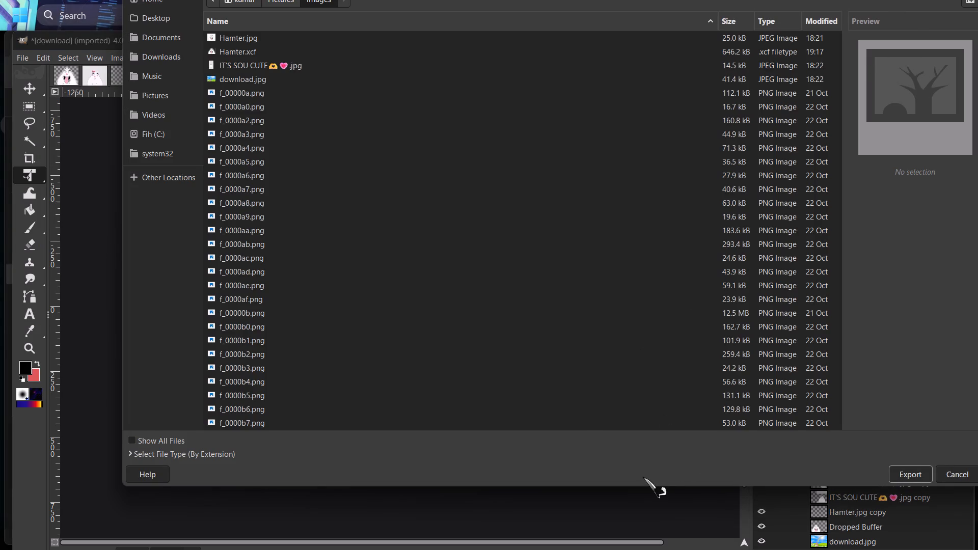
pyautogui.moveTo(445, 5); pyautogui.dragTo(415, 70)
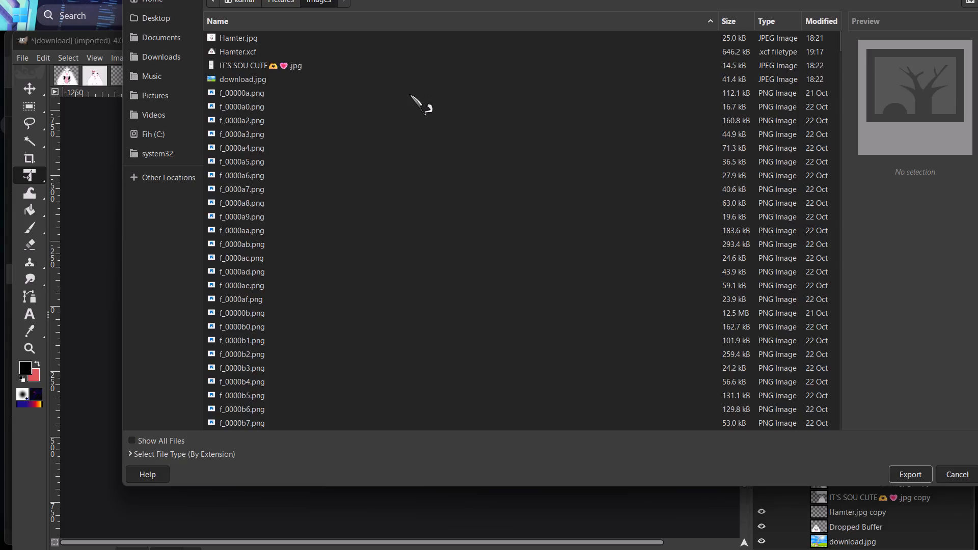
pyautogui.press('super+d')
pyautogui.hotkey('alt', 'Tab')
pyautogui.moveTo(524, 30); pyautogui.dragTo(491, 78)
pyautogui.moveTo(180, 391); pyautogui.dragTo(154, 410)
pyautogui.moveTo(250, 509); pyautogui.dragTo(231, 524)
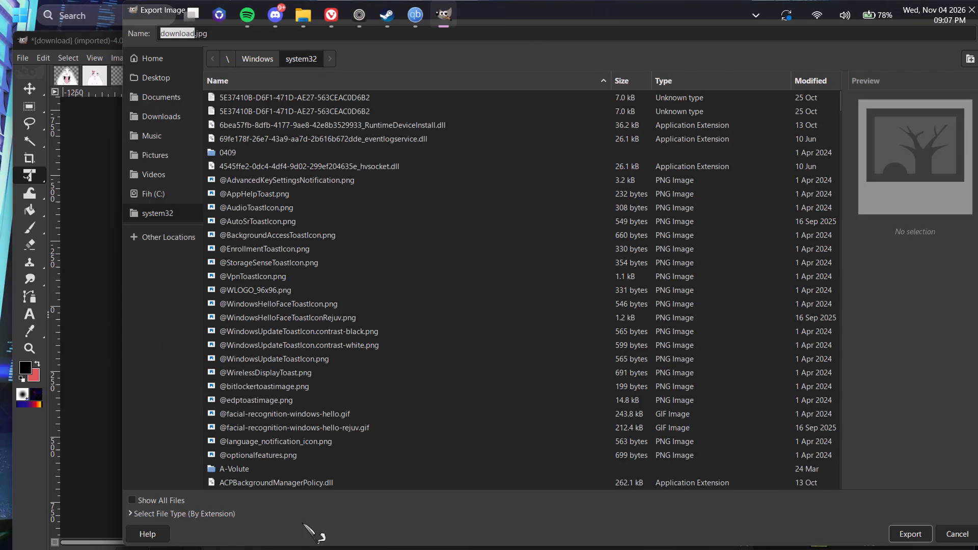
pyautogui.moveTo(302, 522); pyautogui.dragTo(276, 533)
pyautogui.moveTo(661, 13); pyautogui.dragTo(657, 28)
pyautogui.moveTo(657, 37); pyautogui.dragTo(651, 53)
pyautogui.moveTo(644, 59); pyautogui.dragTo(629, 83)
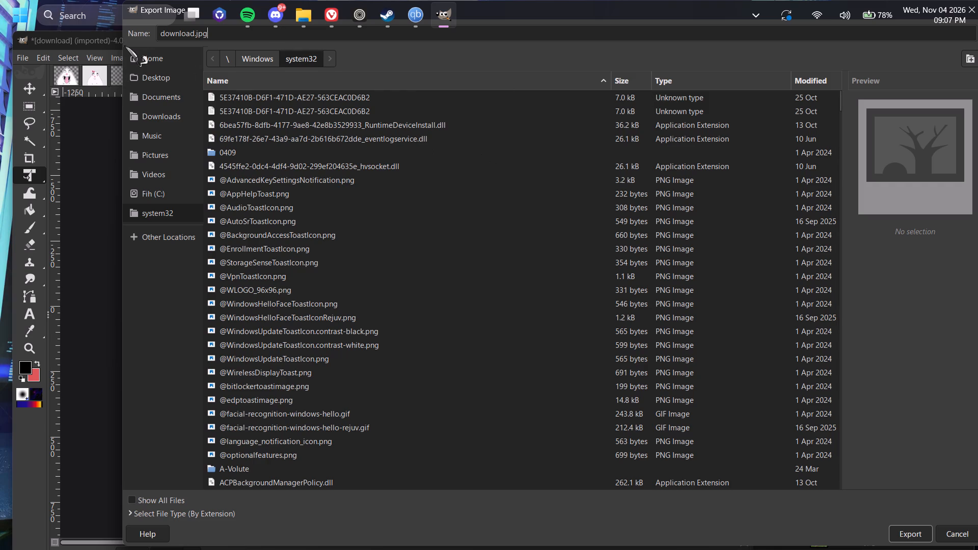
pyautogui.moveTo(124, 44); pyautogui.dragTo(114, 100)
pyautogui.moveTo(133, 42); pyautogui.dragTo(125, 43)
pyautogui.moveTo(122, 31); pyautogui.dragTo(119, 42)
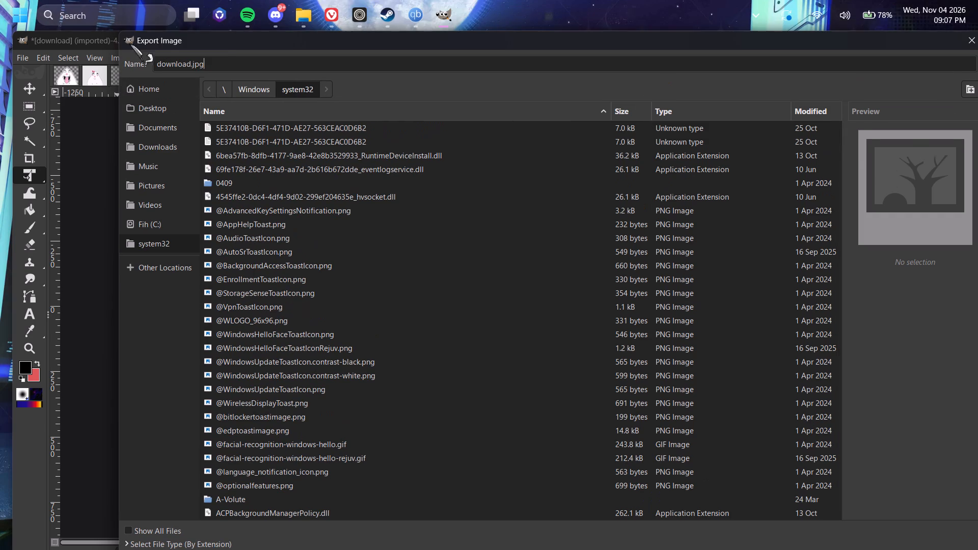
pyautogui.moveTo(204, 44); pyautogui.dragTo(164, 53)
# Name the export file "playlist cover.jpg".
pyautogui.hotkey('ctrl', 'Left')
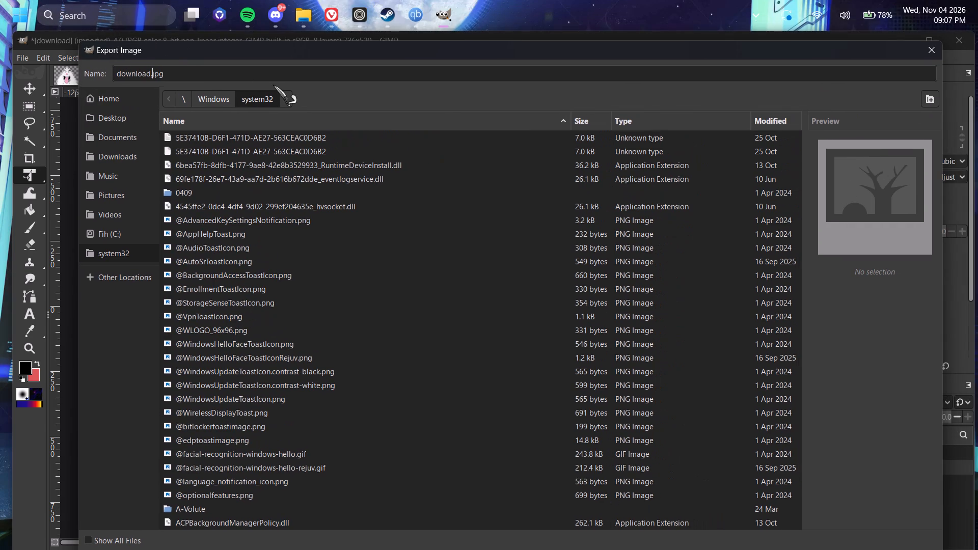
pyautogui.press('Left')
pyautogui.hotkey('ctrl', 'BackSpace')
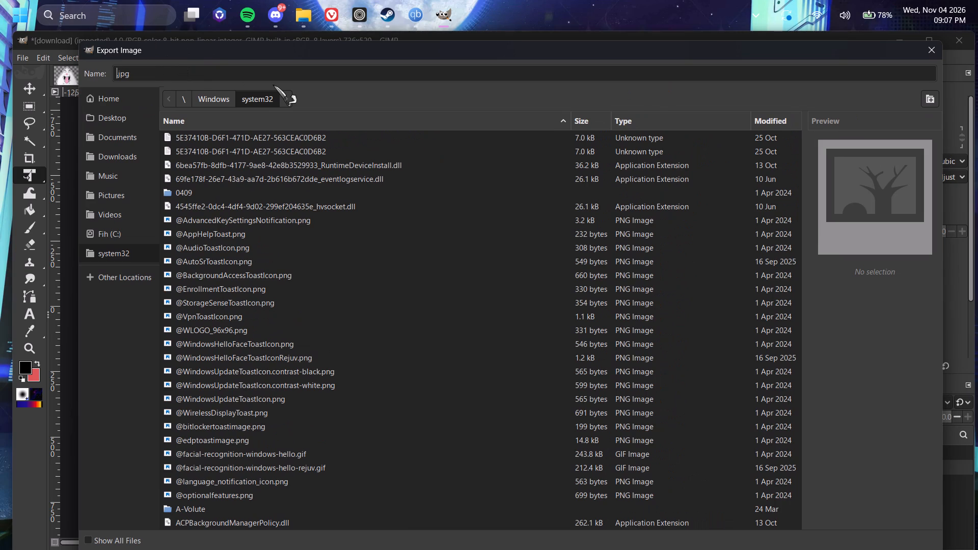
pyautogui.write('playlist cover')
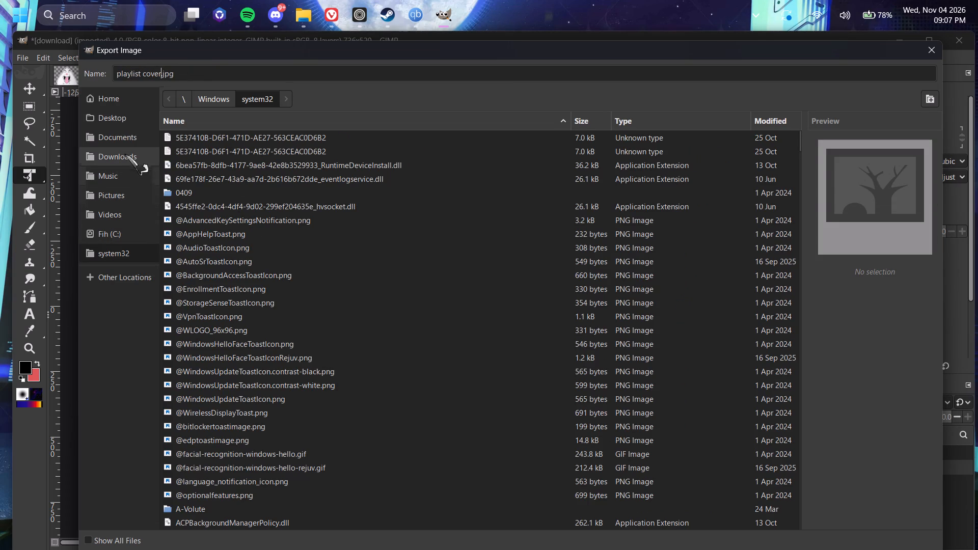
# Export the image as a JPEG into the Images folder inside Pictures, keeping the offered JPEG options.
pyautogui.click(126, 140)
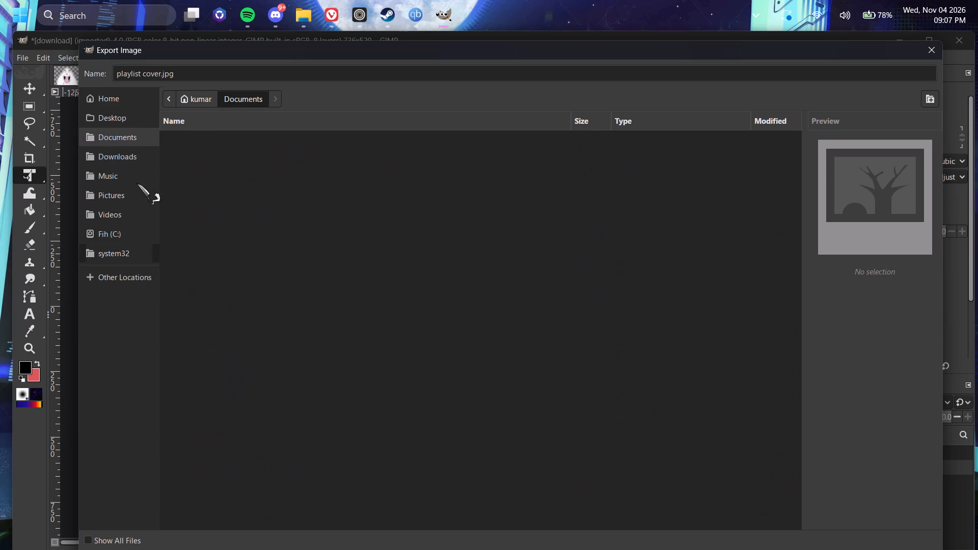
pyautogui.click(135, 198)
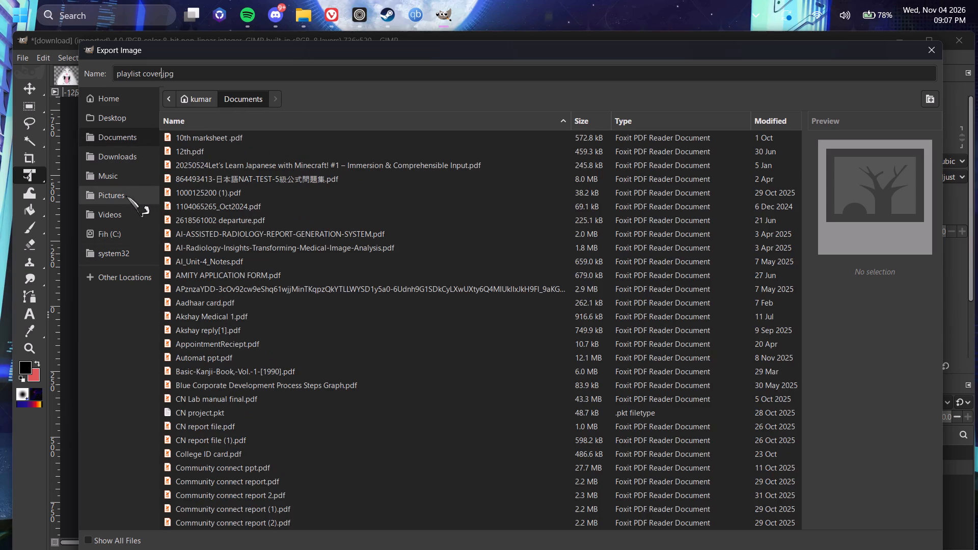
pyautogui.click(114, 195)
pyautogui.click(286, 266)
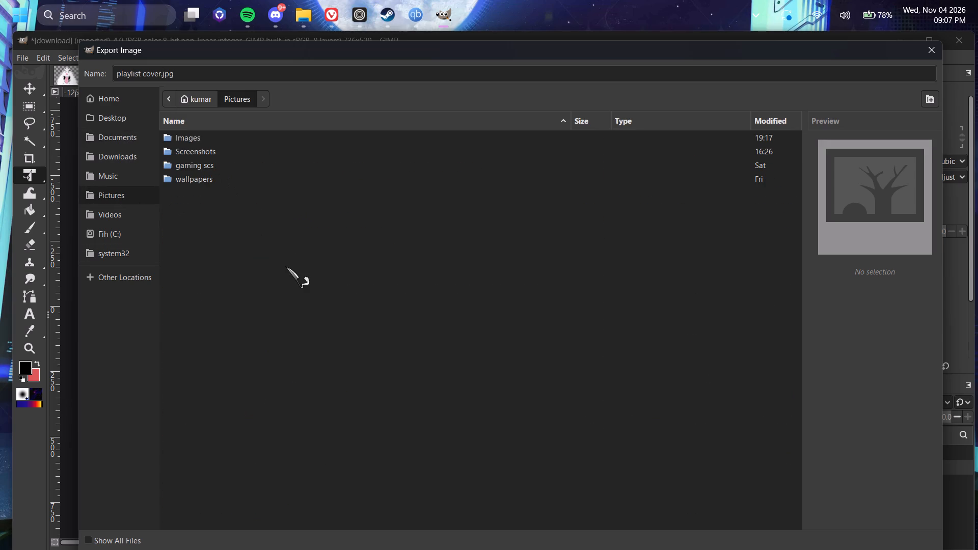
pyautogui.doubleClick(273, 142)
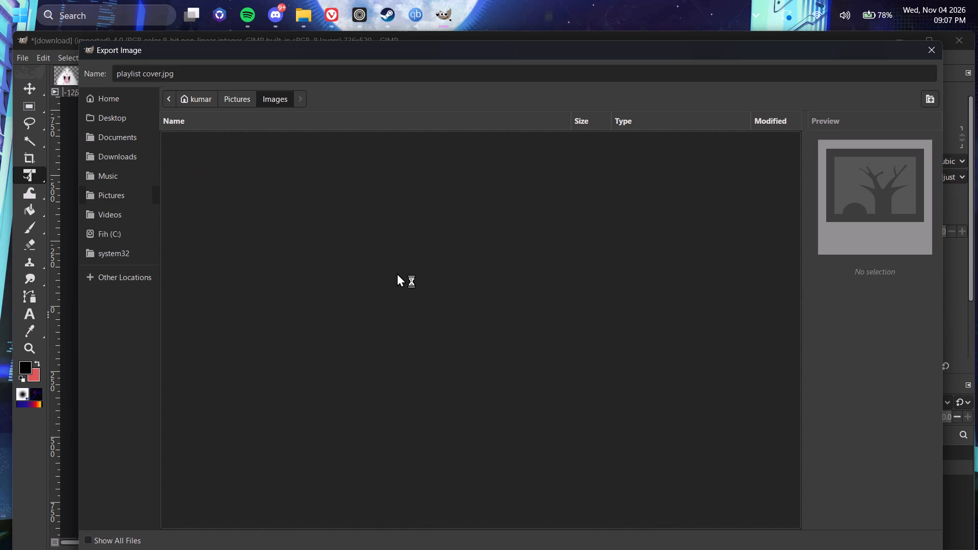
pyautogui.press('Return')
pyautogui.scroll(-5, 733, 366)
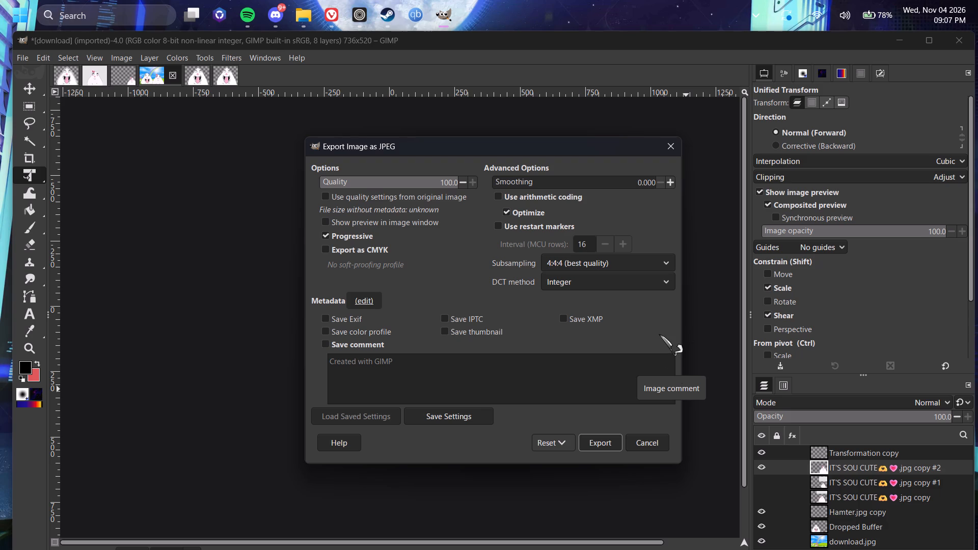
pyautogui.click(607, 447)
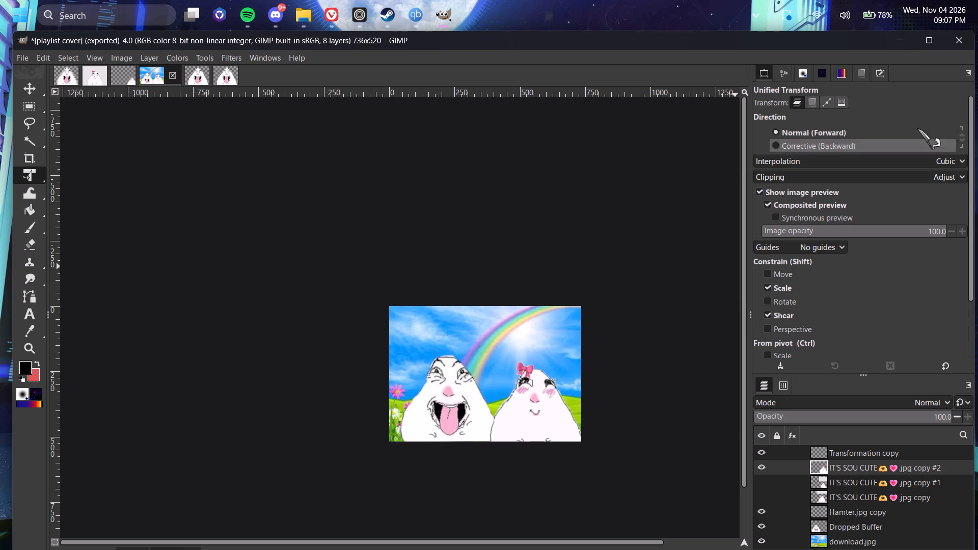
# Switch to File Explorer and view the exported playlist cover image in Photos, closing it when checked.
pyautogui.click(902, 38)
pyautogui.click(312, 23)
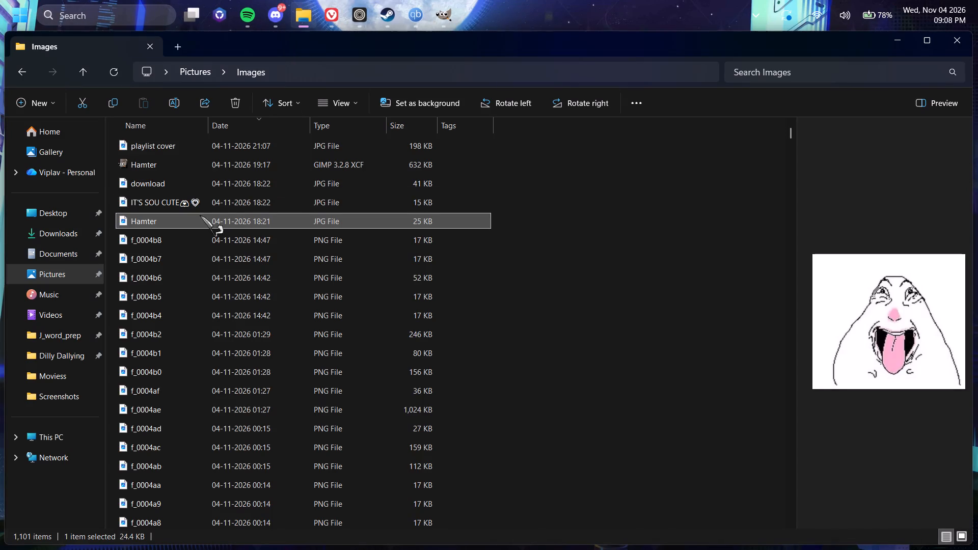
pyautogui.doubleClick(223, 153)
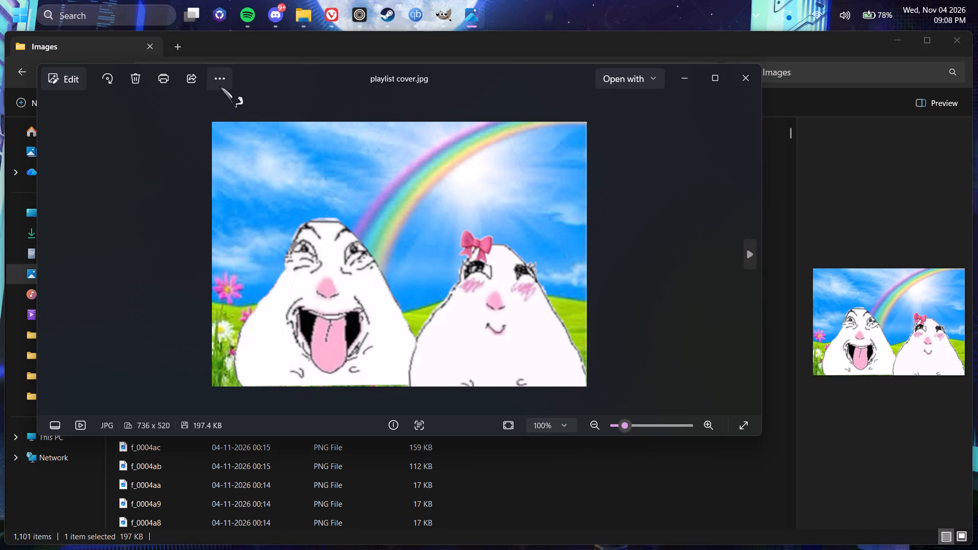
pyautogui.click(748, 87)
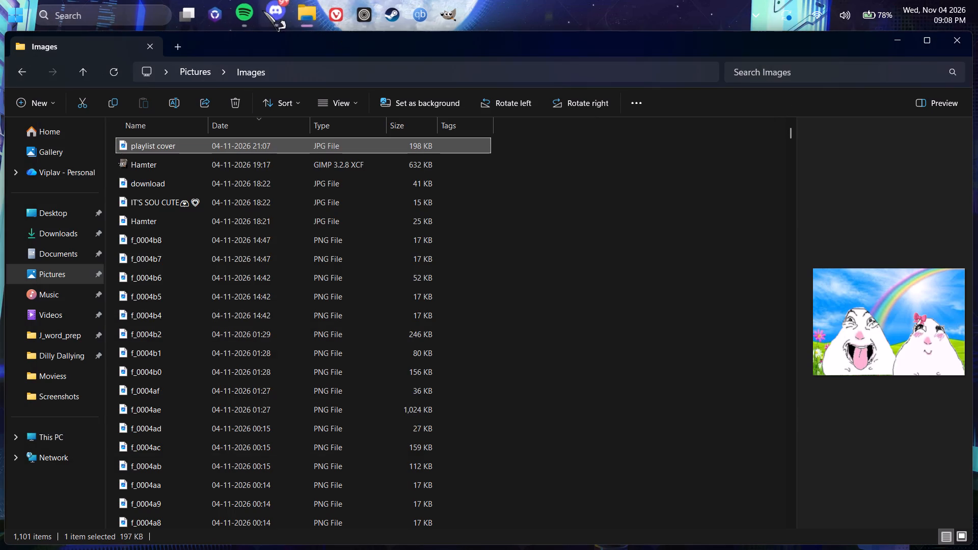
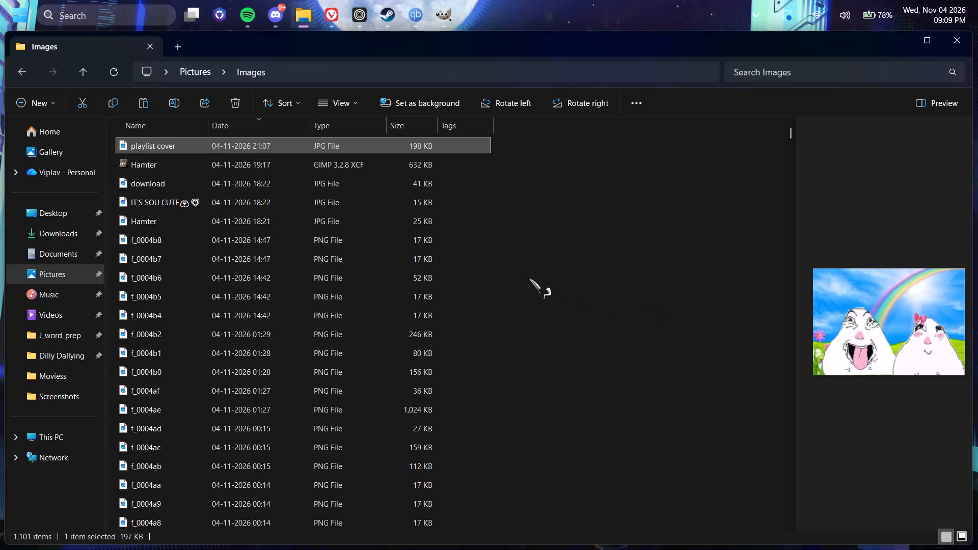
# Go back from the Images folder to its parent Pictures folder.
pyautogui.click(15, 72)
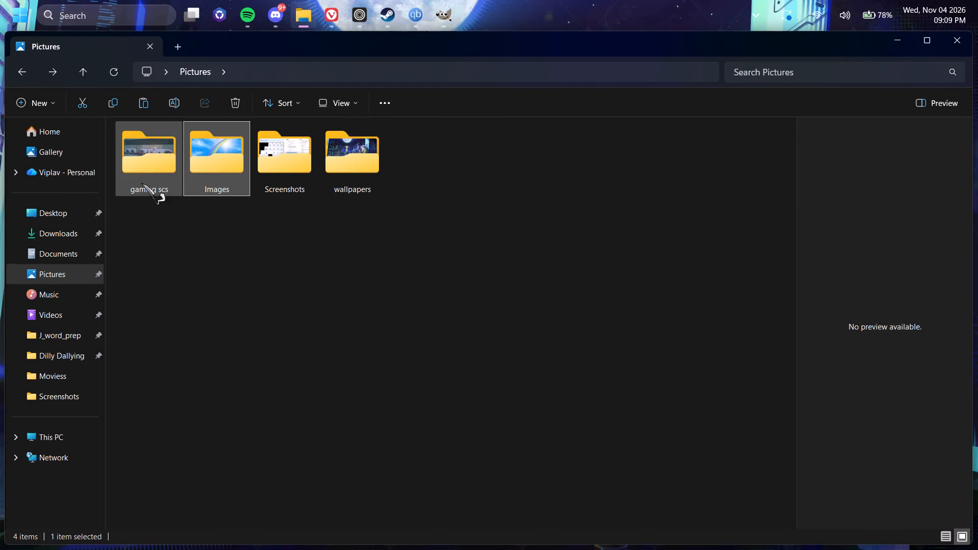
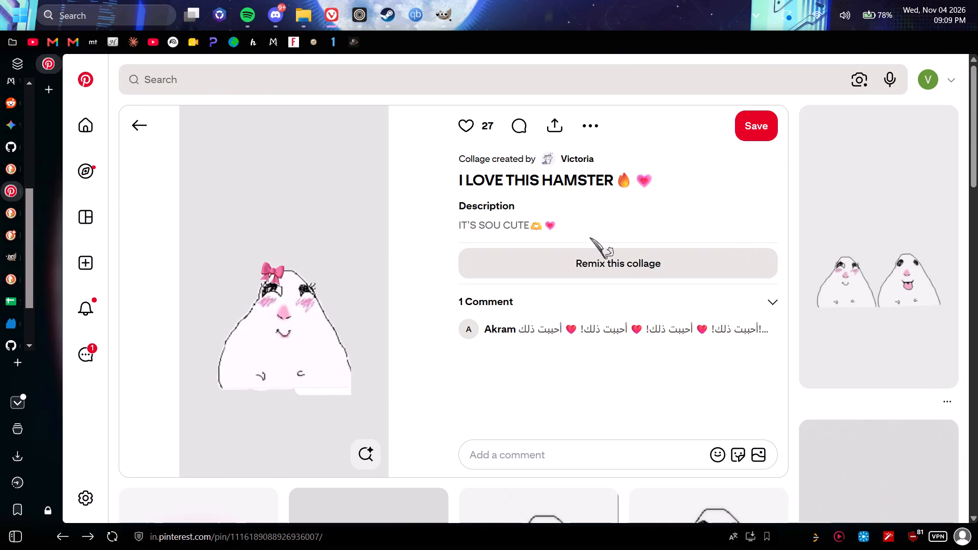
# Go back from the hamster collage pin to the top of the Pinterest home feed and reload it.
pyautogui.moveTo(590, 237); pyautogui.dragTo(580, 236, button='right')
pyautogui.moveTo(714, 223); pyautogui.dragTo(564, 230, button='right')
pyautogui.moveTo(742, 241); pyautogui.dragTo(572, 249, button='right')
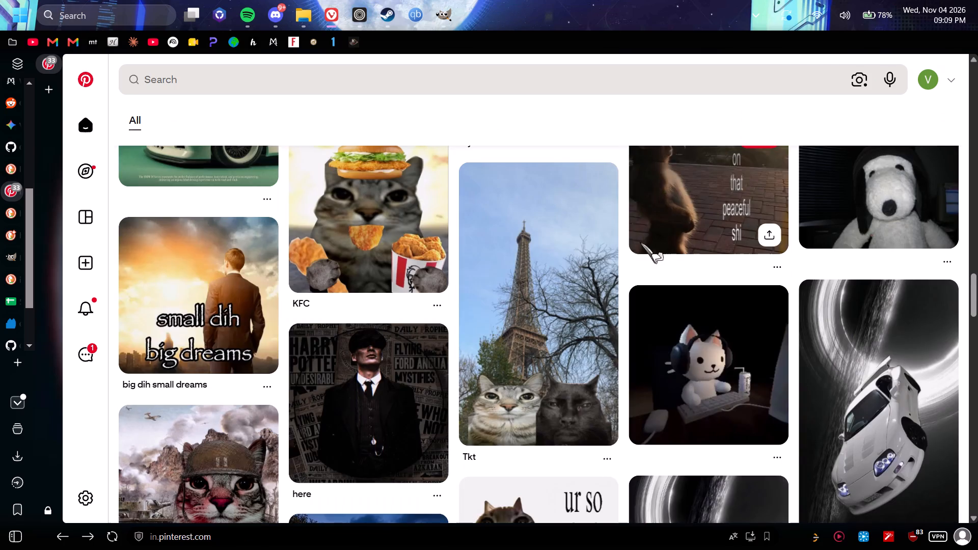
pyautogui.scroll(18, 820, 250)
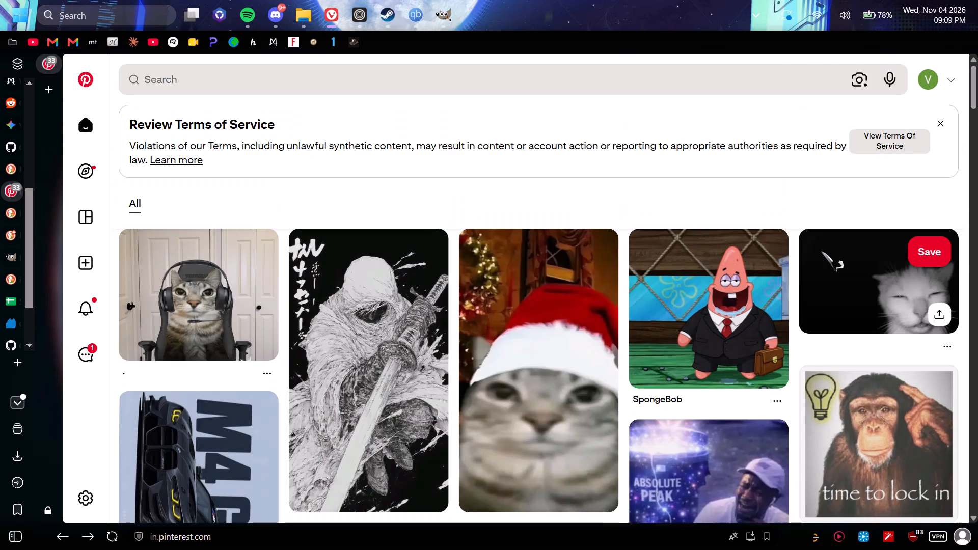
pyautogui.scroll(5, 820, 250)
pyautogui.moveTo(895, 197); pyautogui.dragTo(893, 245, button='right')
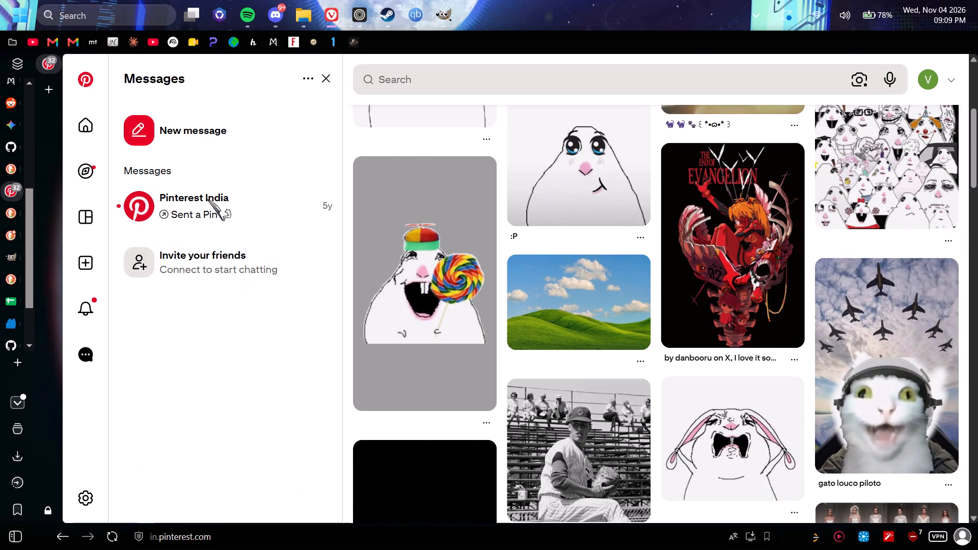
# Read through the Pinterest India conversation in the inbox and check the notifications.
pyautogui.click(207, 198)
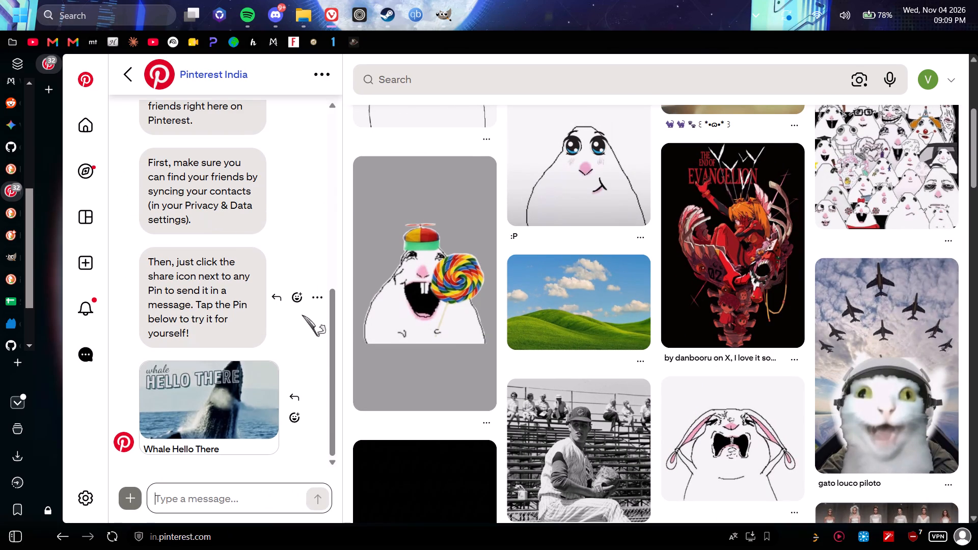
pyautogui.scroll(5, 315, 344)
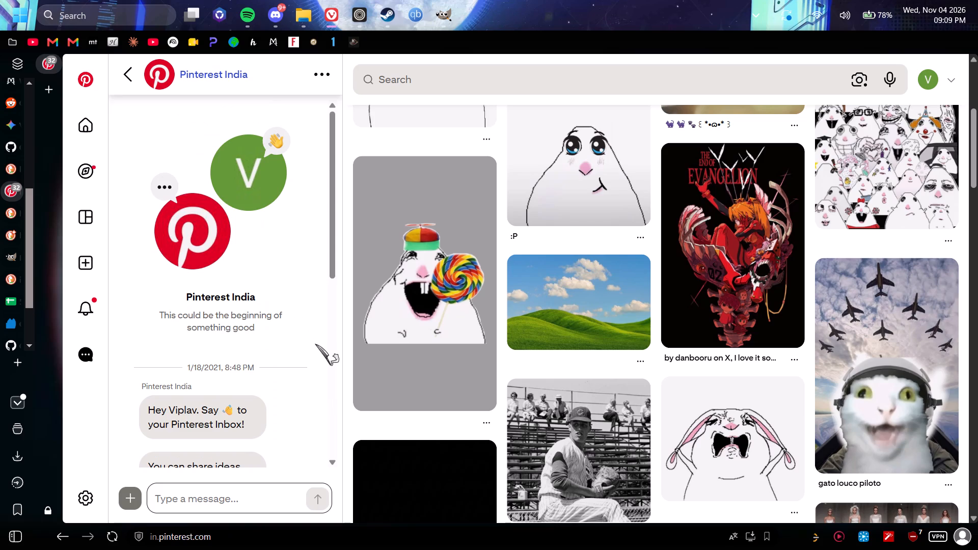
pyautogui.scroll(-6, 315, 344)
pyautogui.click(132, 84)
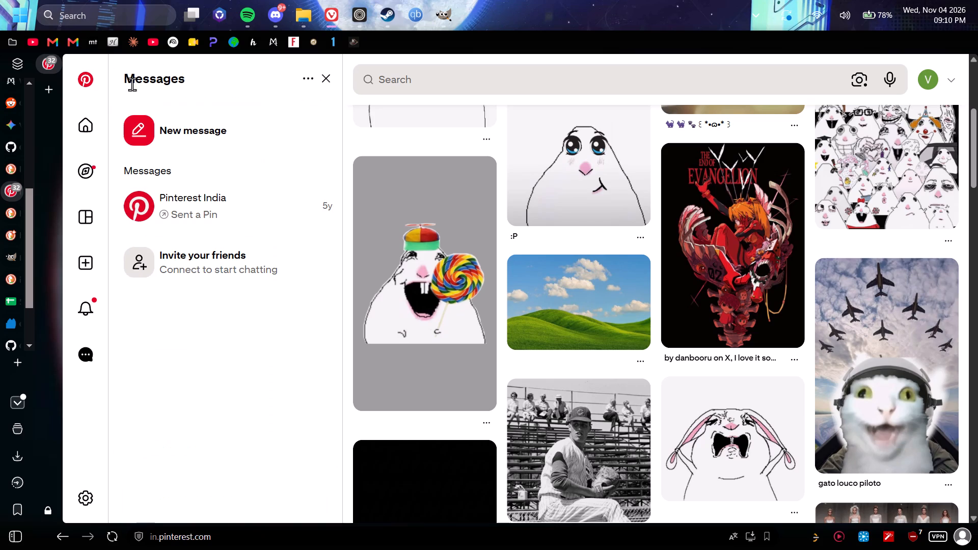
pyautogui.click(92, 309)
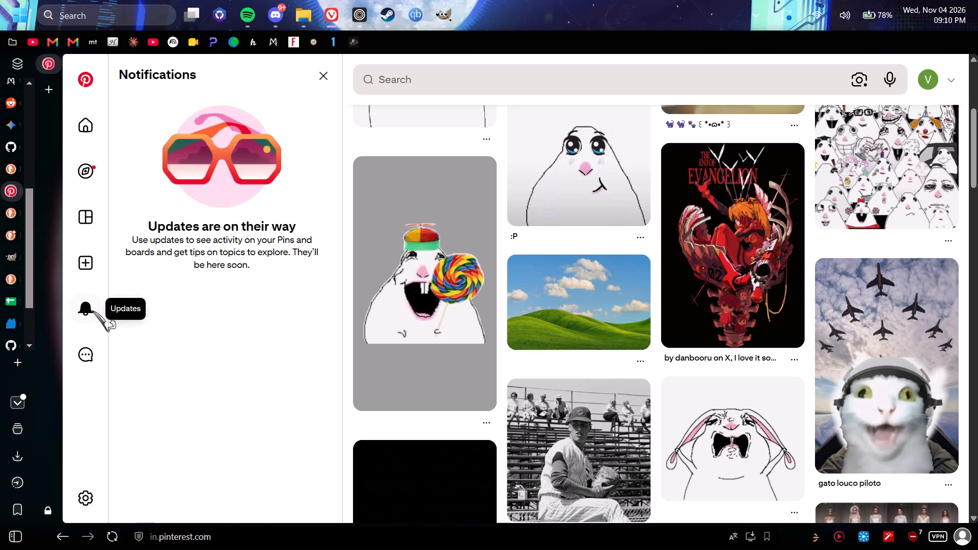
pyautogui.click(98, 347)
# Open Pinterest's Explore page, close the messages pane and look through the featured ideas.
pyautogui.click(95, 143)
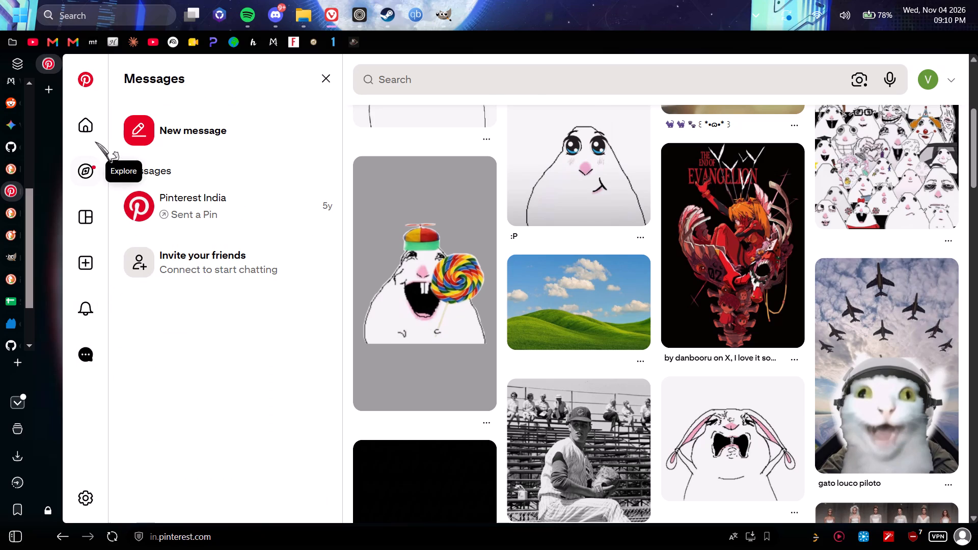
pyautogui.click(95, 127)
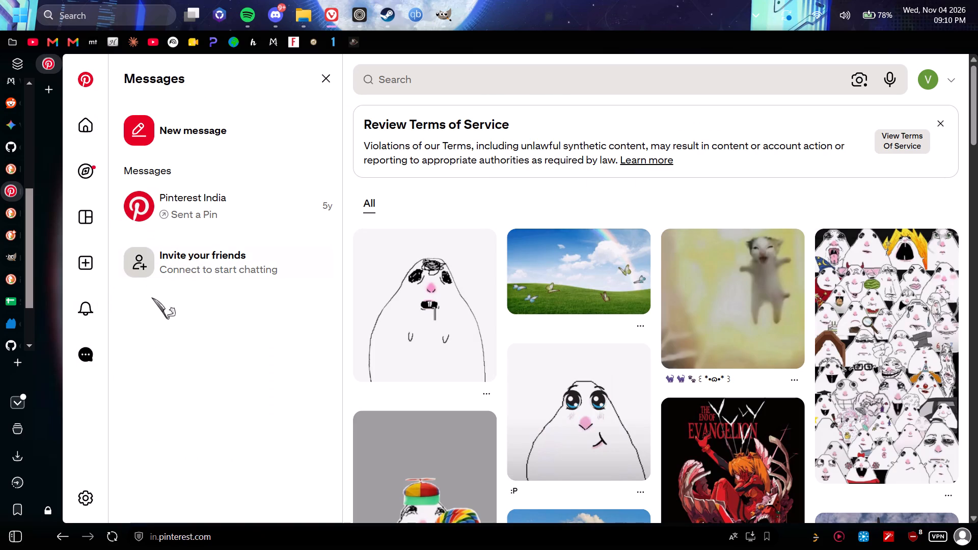
pyautogui.click(89, 174)
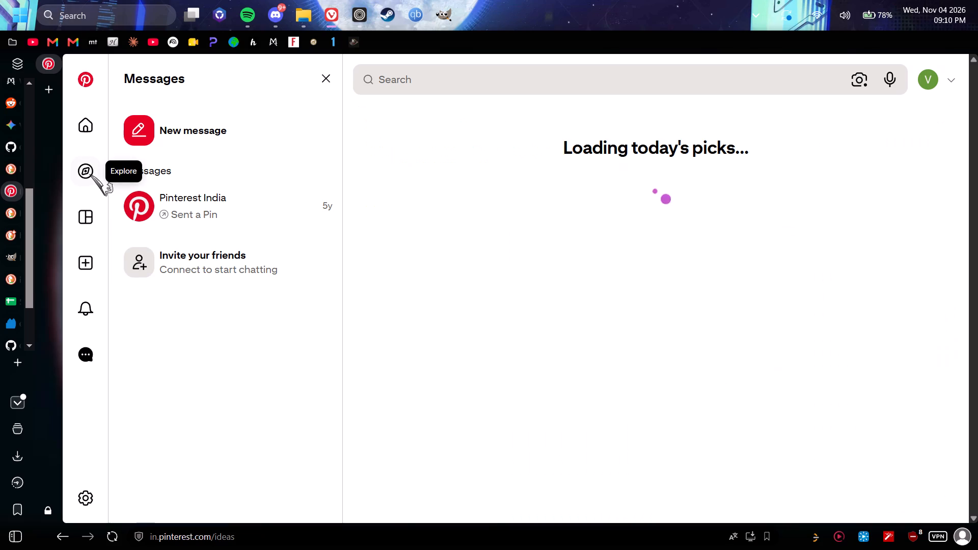
pyautogui.click(323, 83)
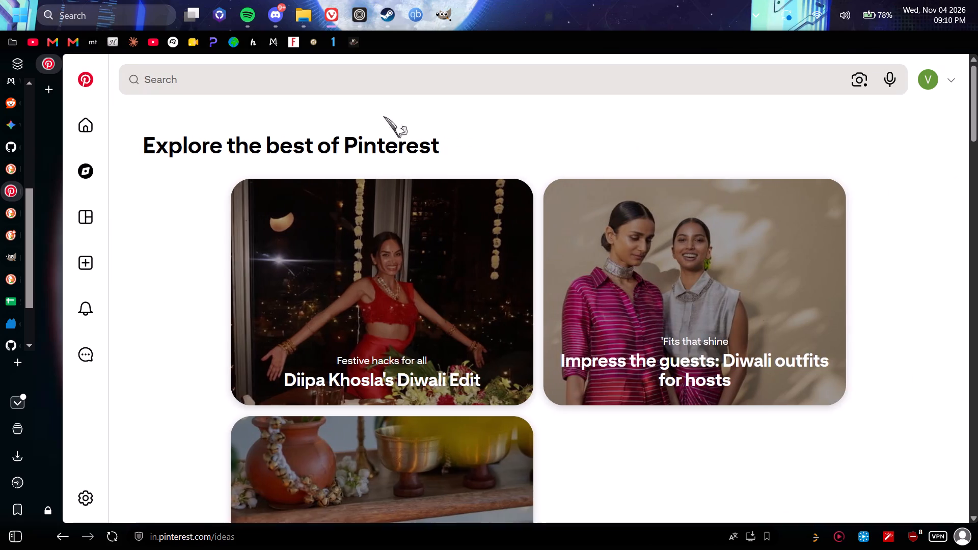
pyautogui.scroll(-5, 977, 175)
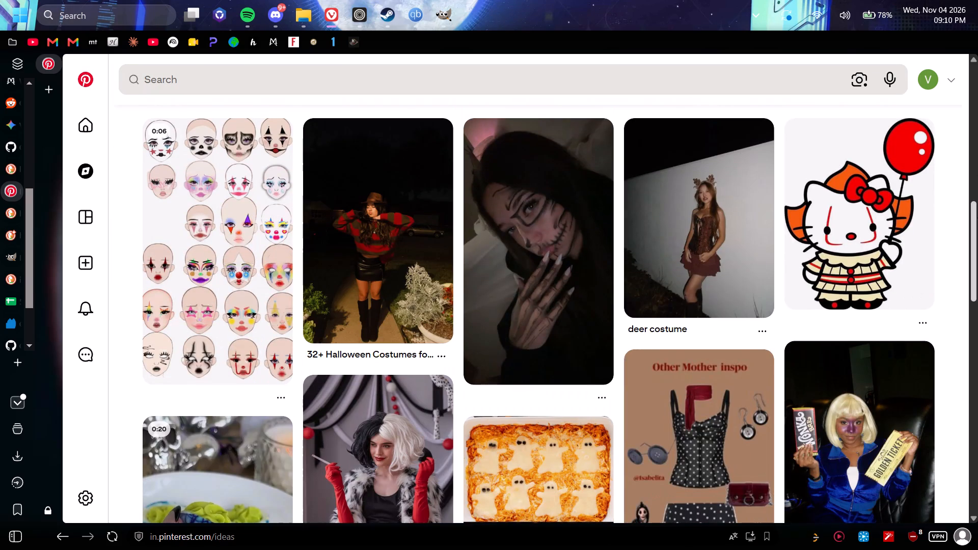
pyautogui.scroll(-1, 977, 219)
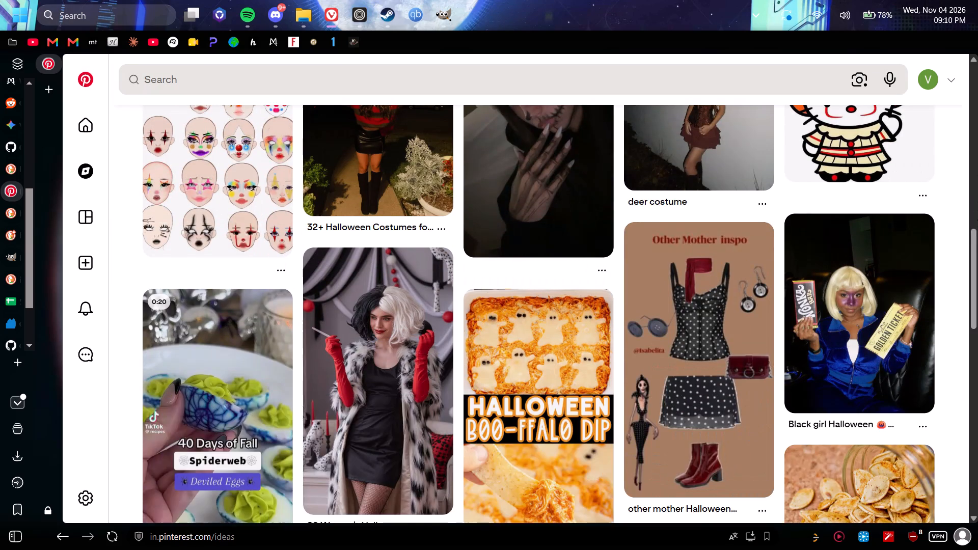
pyautogui.scroll(-4, 977, 219)
pyautogui.scroll(4, 977, 219)
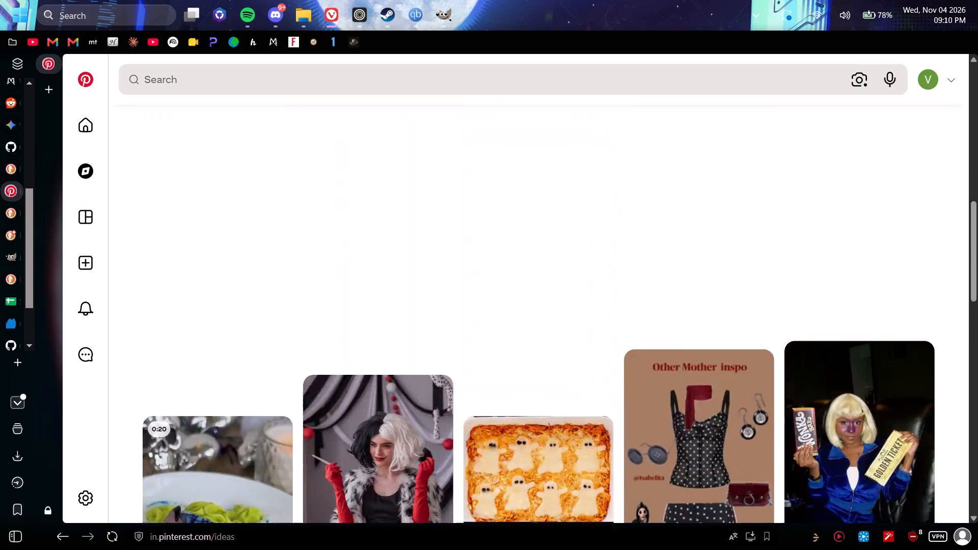
pyautogui.scroll(8, 977, 219)
# Return to the Pinterest home feed and browse through its suggested pins.
pyautogui.click(99, 126)
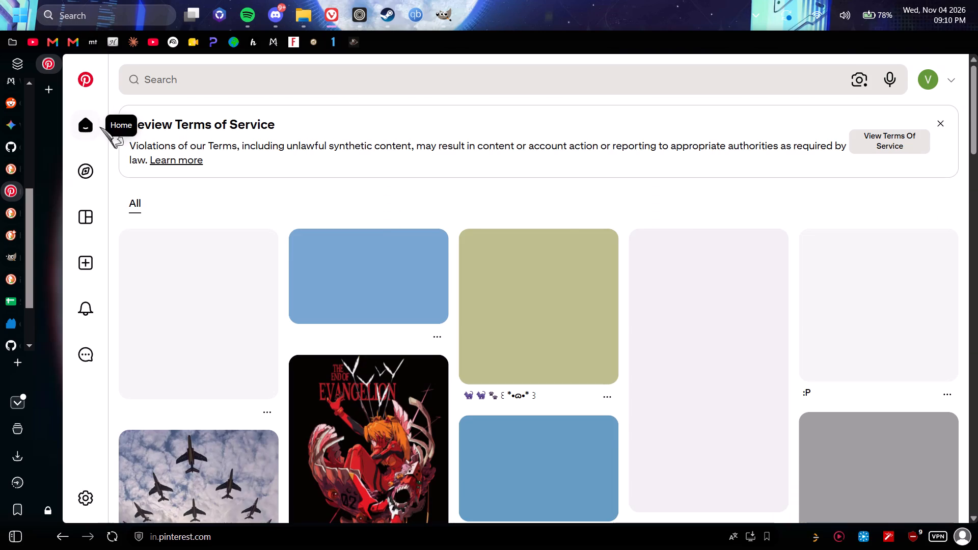
pyautogui.scroll(-1, 977, 211)
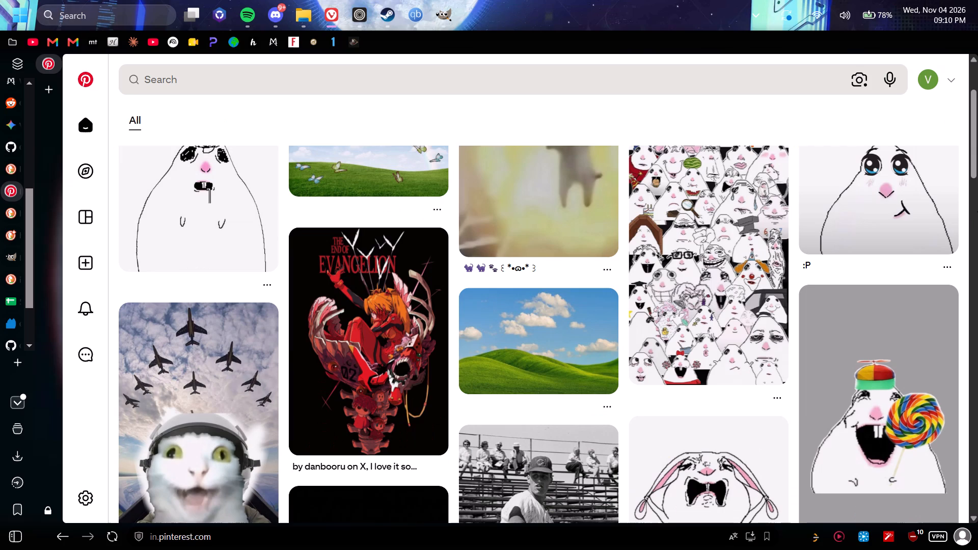
pyautogui.scroll(-2, 977, 211)
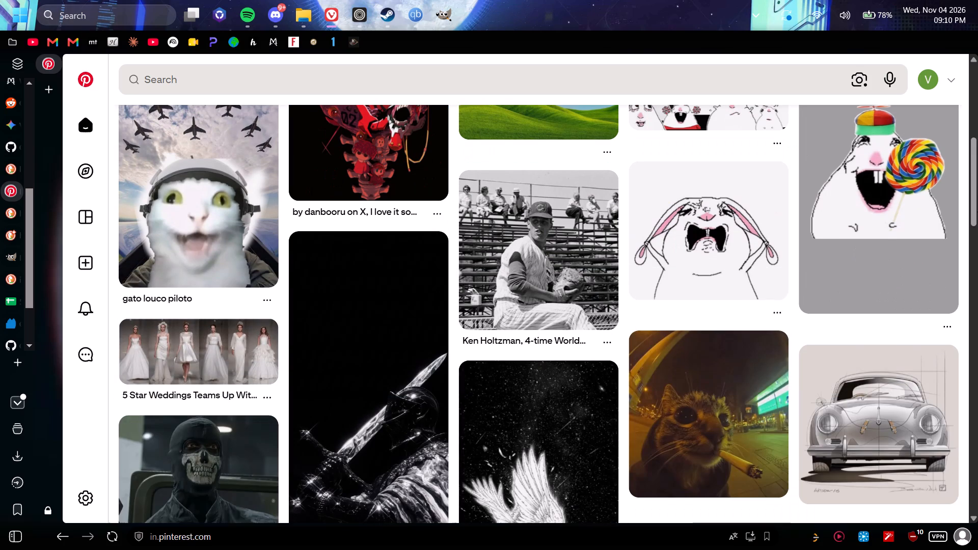
pyautogui.scroll(-3, 977, 211)
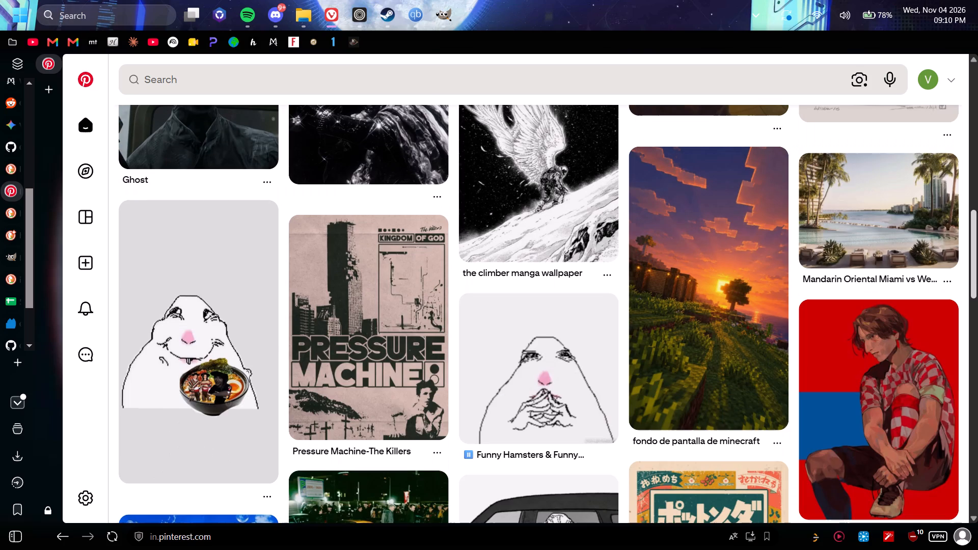
pyautogui.scroll(-2, 977, 211)
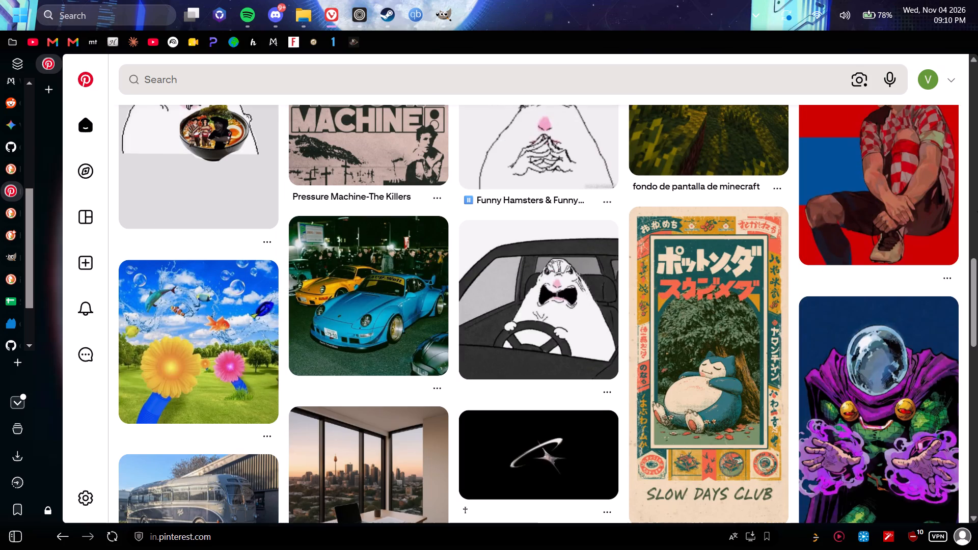
pyautogui.scroll(-1, 977, 211)
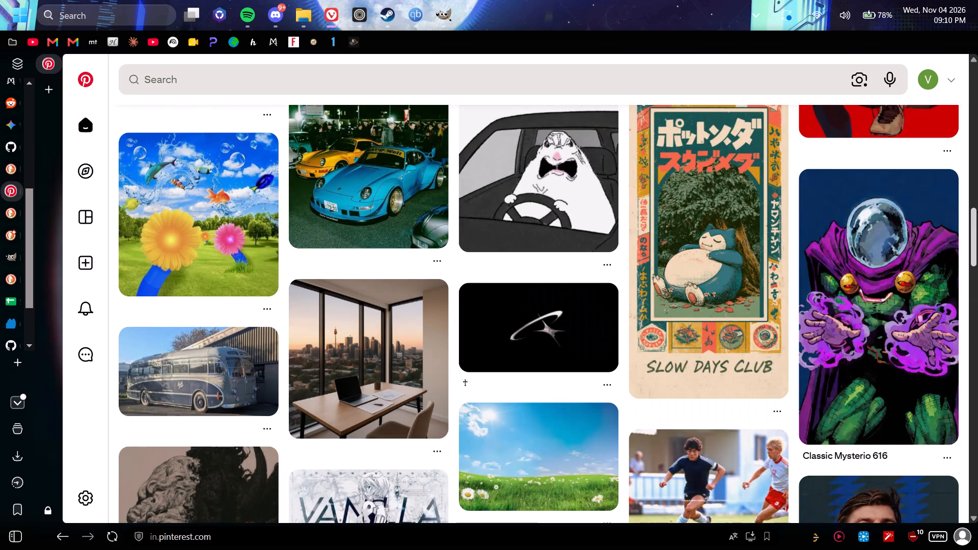
pyautogui.scroll(-2, 977, 211)
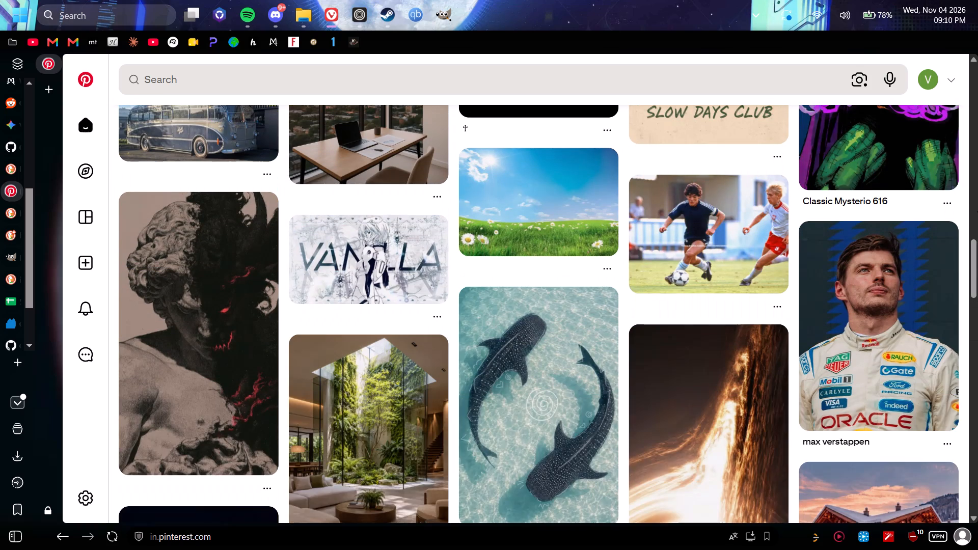
pyautogui.scroll(-5, 977, 211)
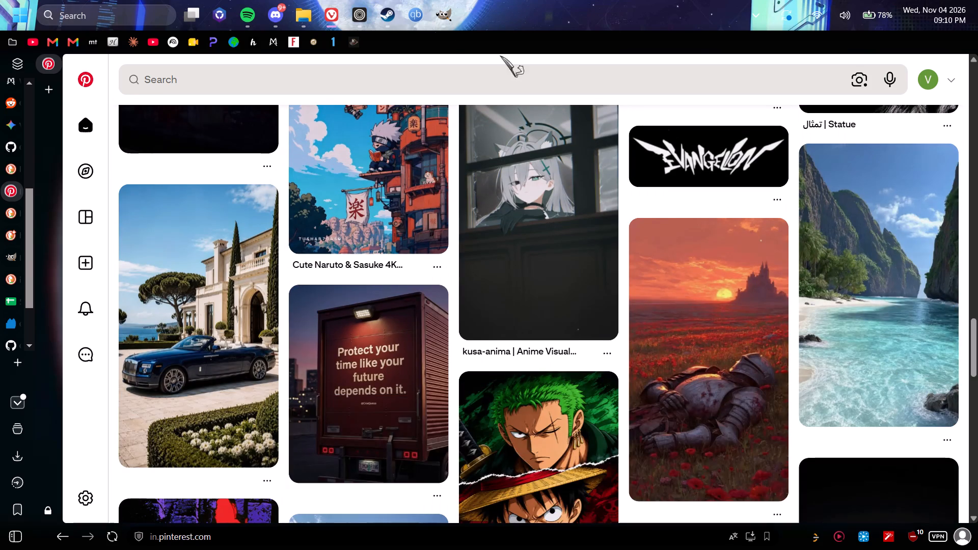
# Switch to the File Explorer window showing the Pictures folder.
pyautogui.click(297, 18)
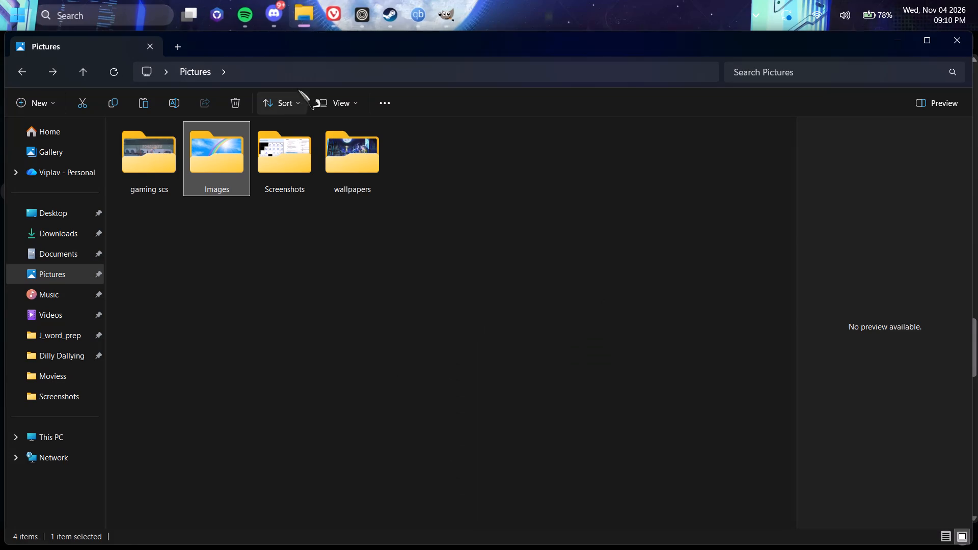